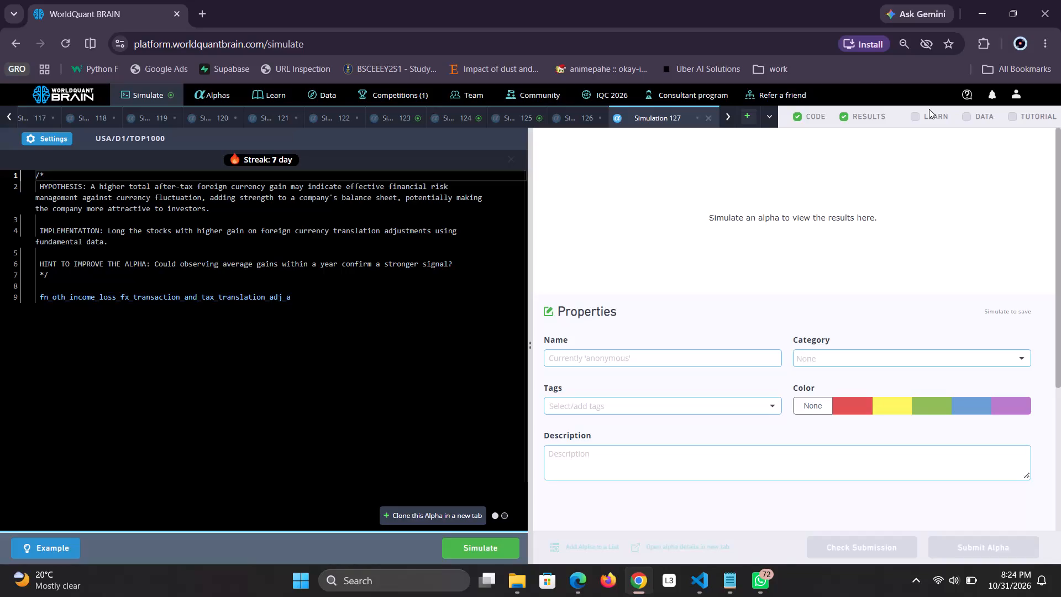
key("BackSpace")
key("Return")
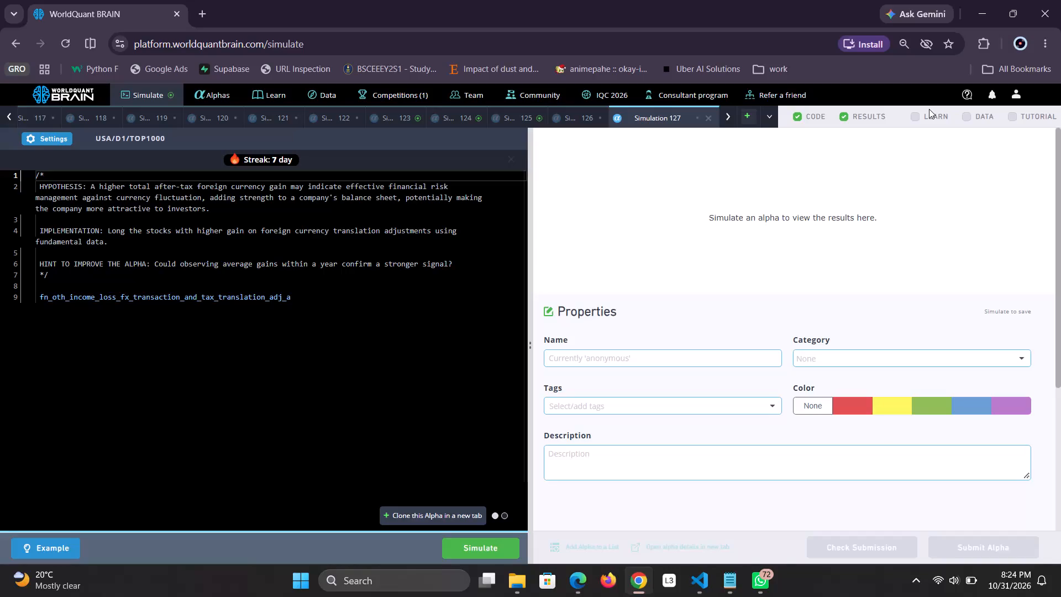
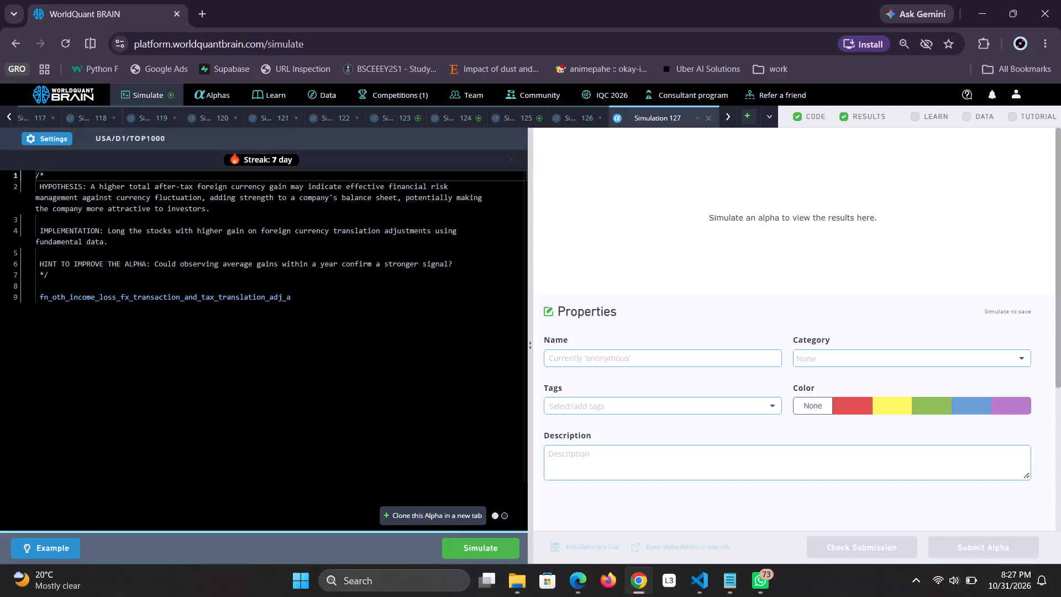
Replace the foreign currency gain code in Simulation 127 with another example alpha.
left_click(43, 547)
Simulate the EBIT-to-CapEx example alpha with the universe set to TOP500 and decay set to 56.
left_click(59, 140)
left_click(285, 264)
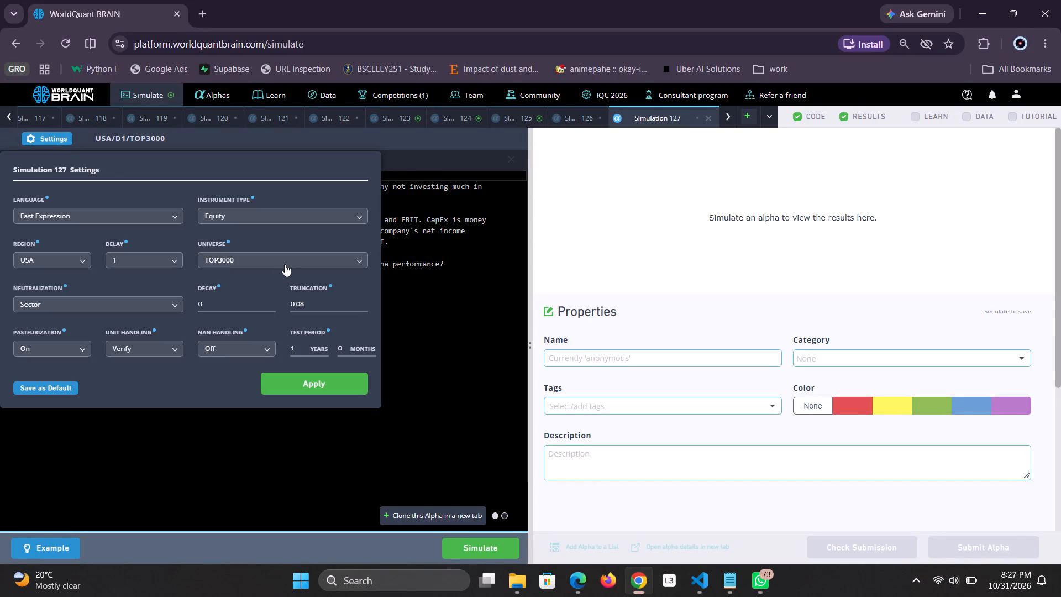
left_click(271, 329)
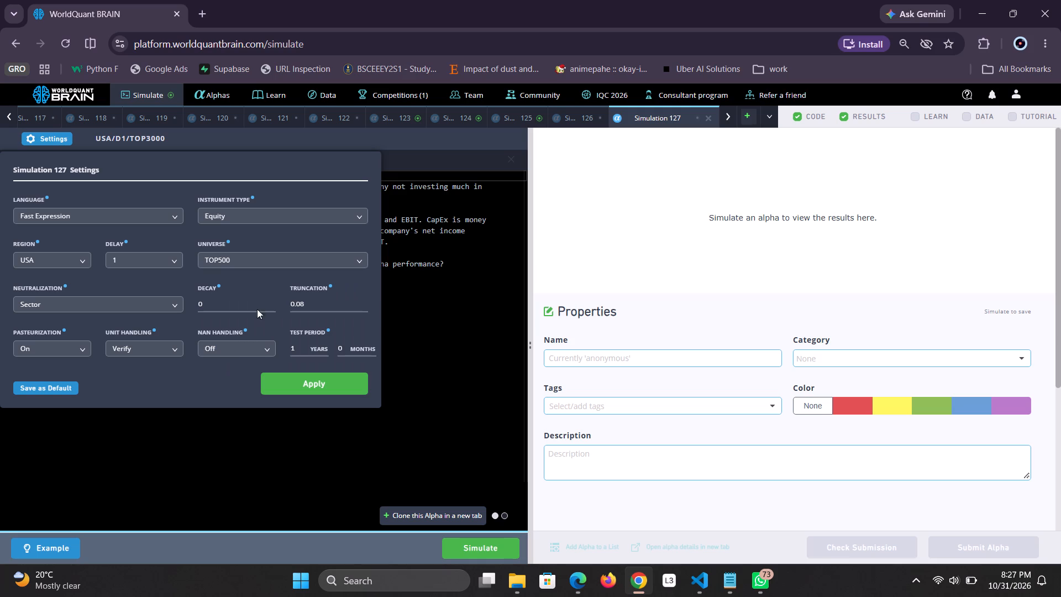
left_click(251, 305)
key("BackSpace")
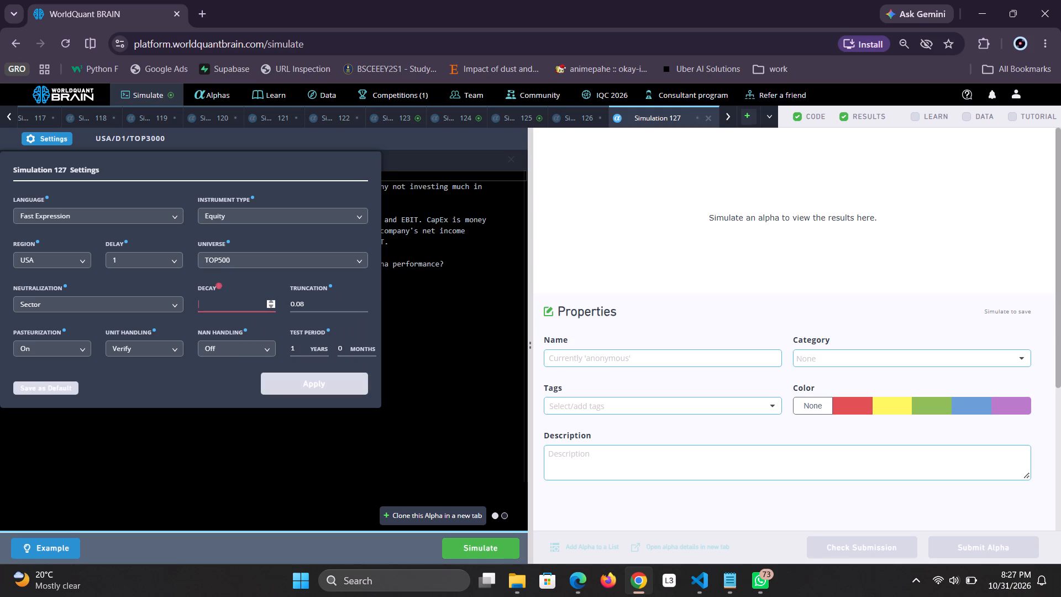
type("56")
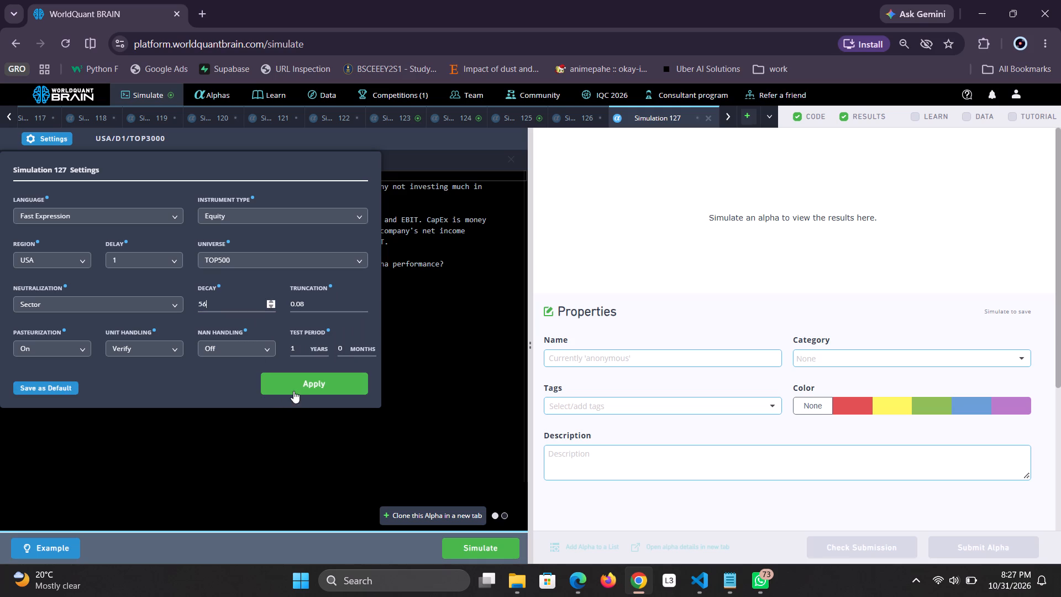
left_click(296, 388)
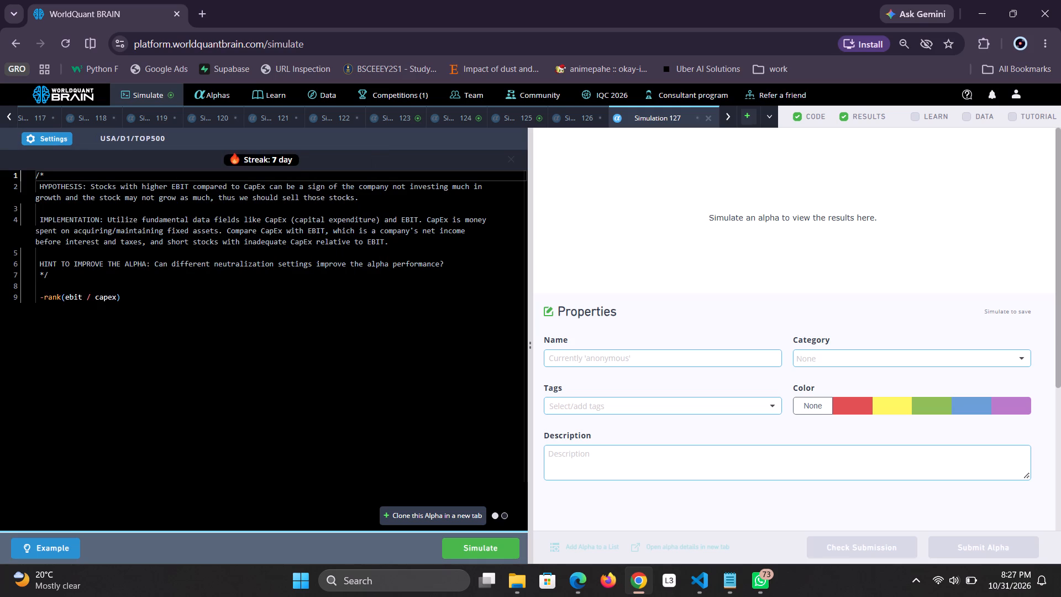
left_click(480, 551)
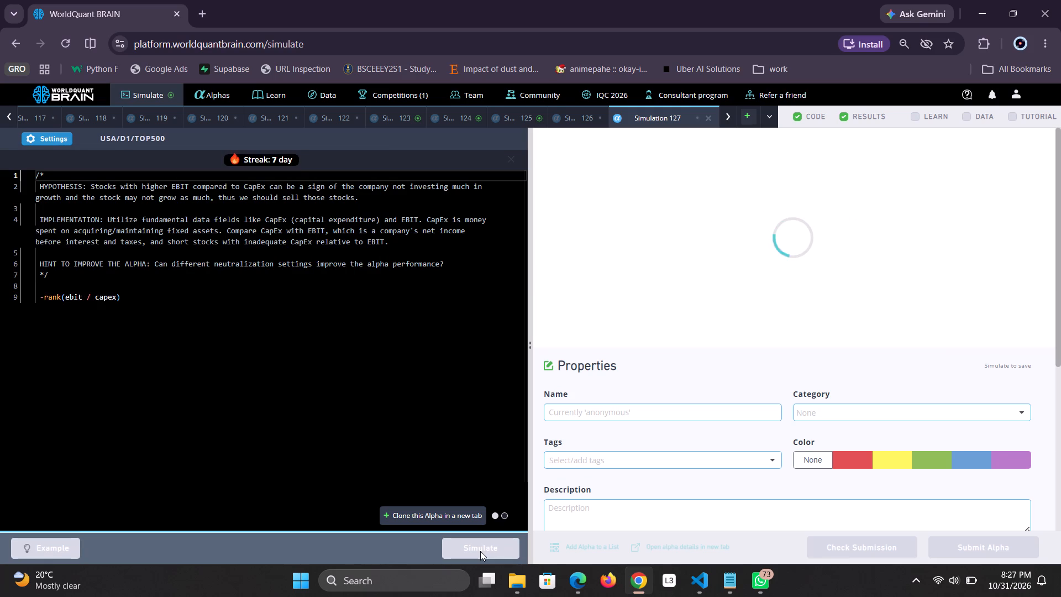
Clone the alpha into a new simulation tab and replace its code there with another example.
left_click(444, 513)
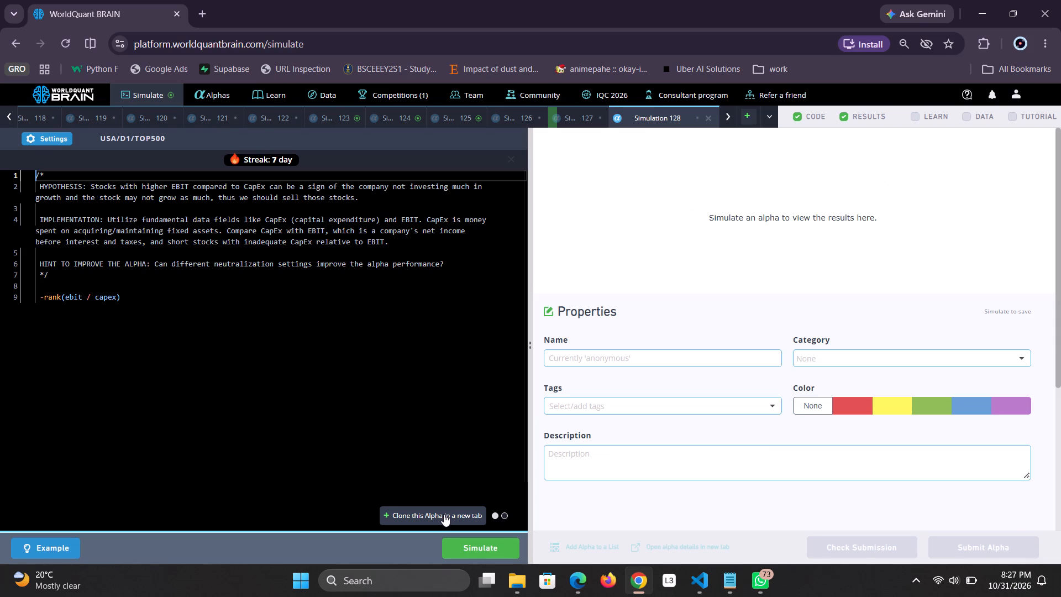
left_click(64, 540)
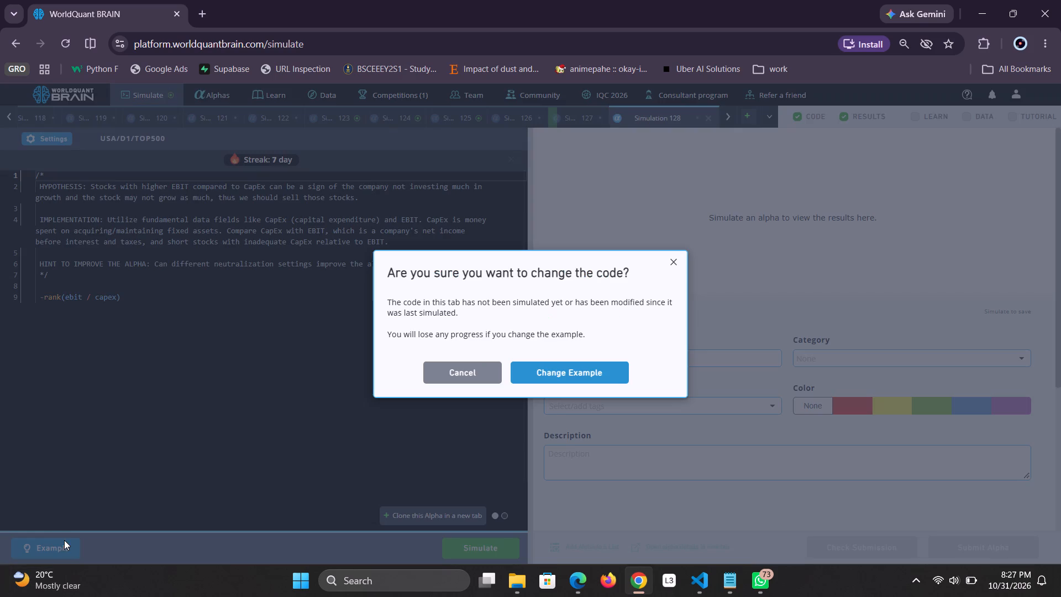
left_click(564, 379)
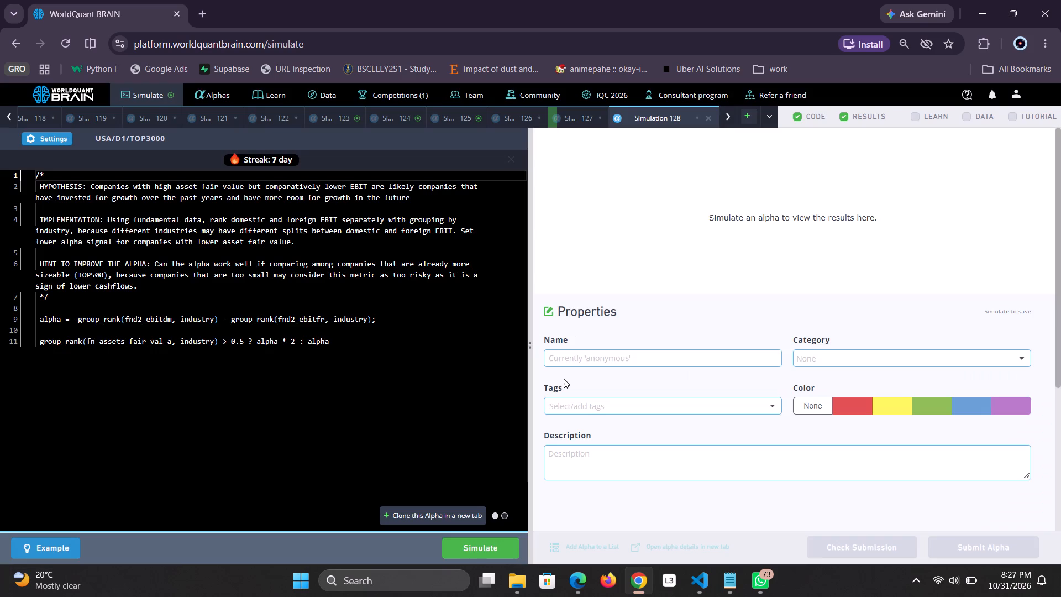
Simulate the asset fair value example alpha with universe TOP1000, decay 67 and neutralization None.
left_click(57, 142)
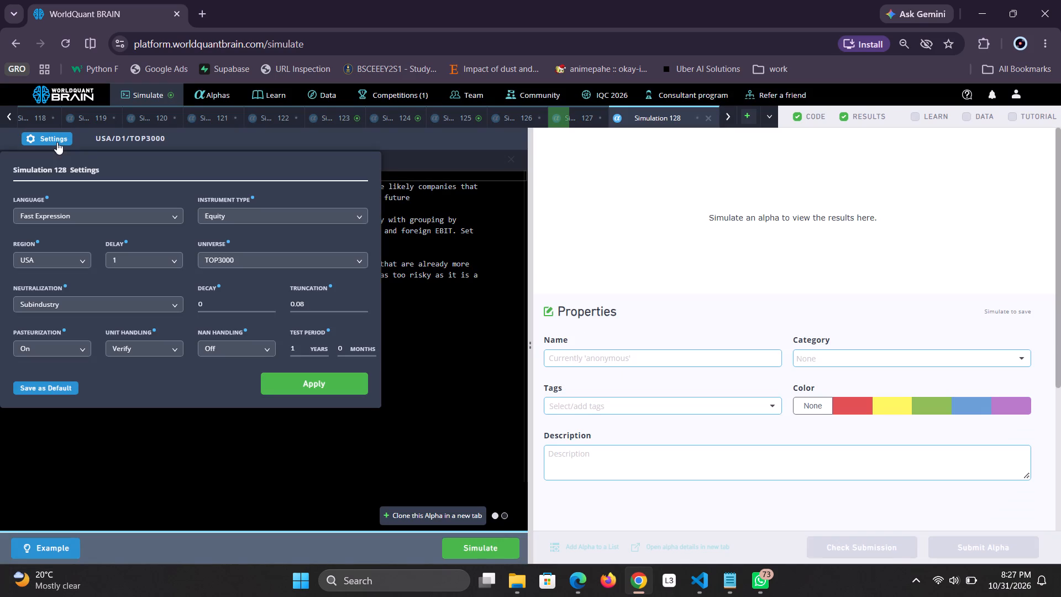
left_click(255, 253)
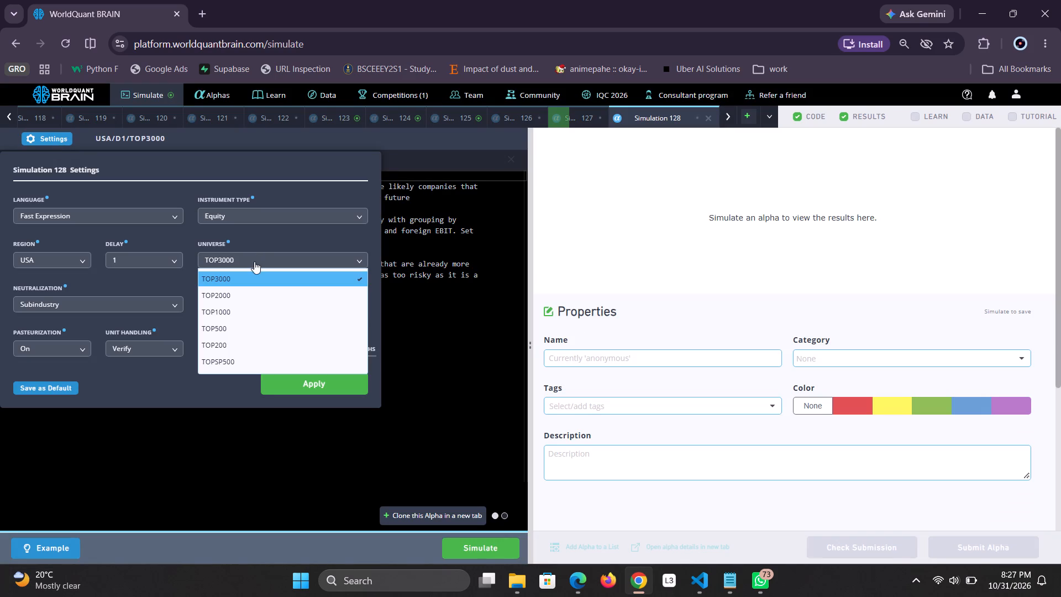
left_click(208, 306)
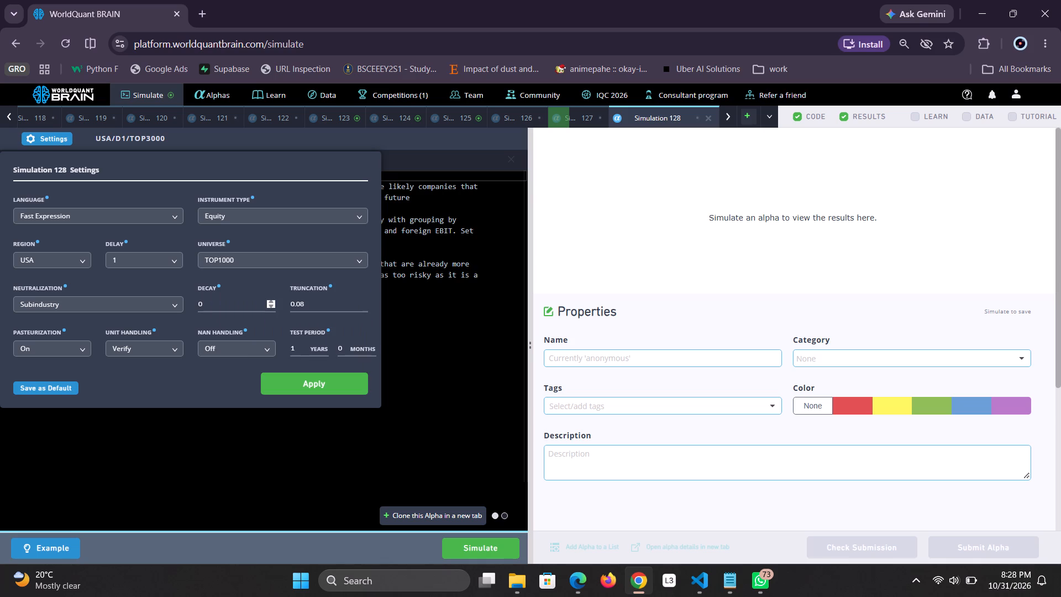
left_click(204, 298)
key("BackSpace")
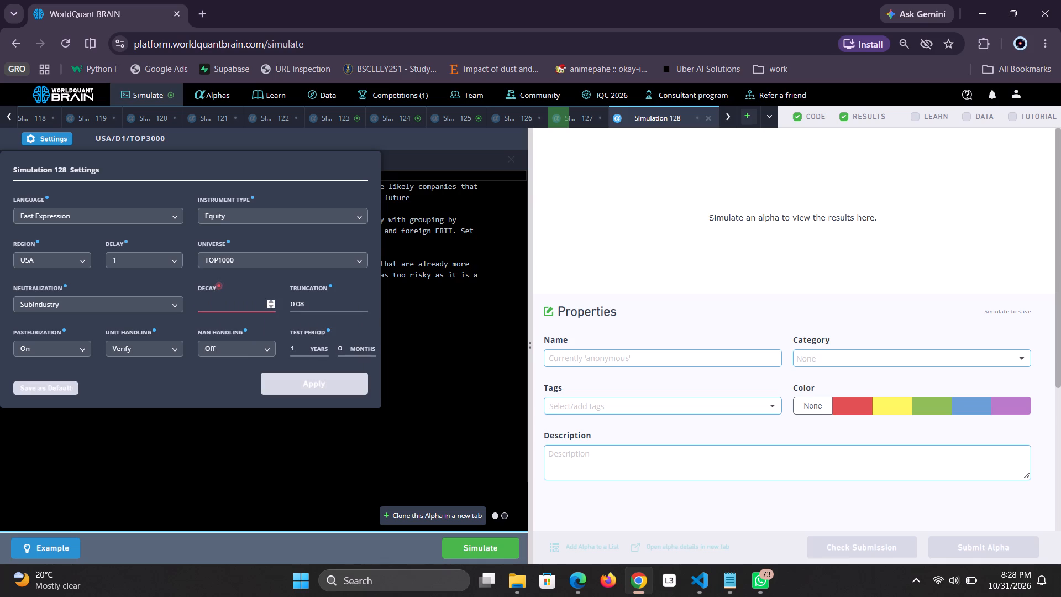
type("67")
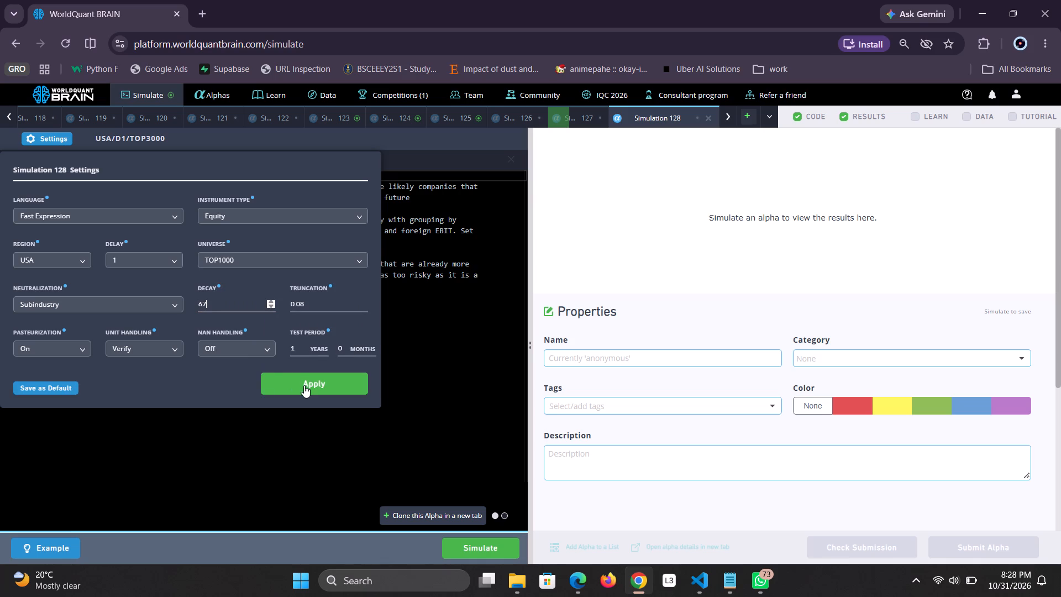
left_click(156, 308)
left_click(141, 324)
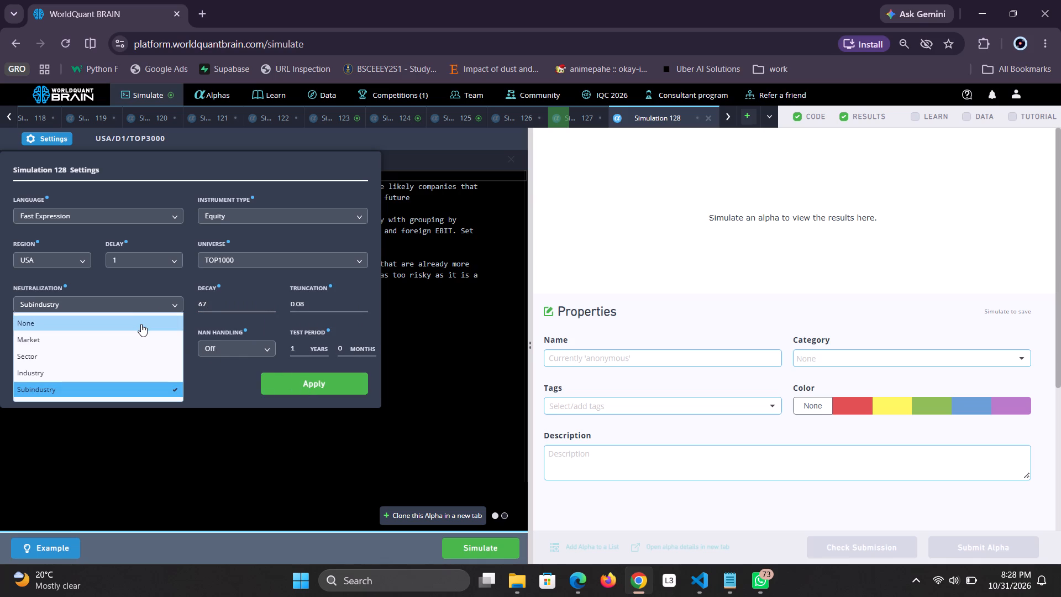
left_click(288, 383)
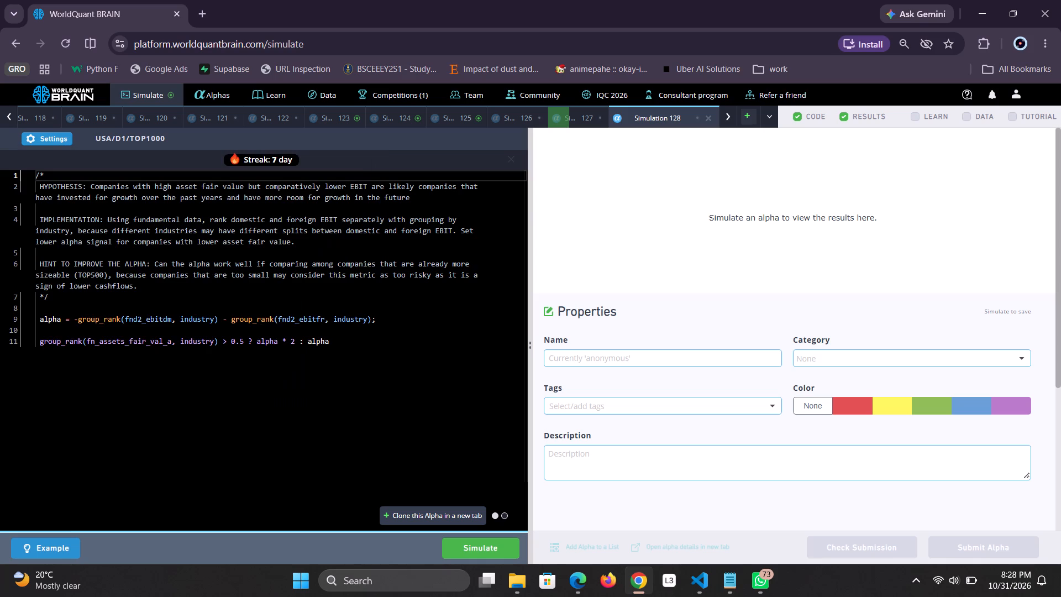
left_click(495, 552)
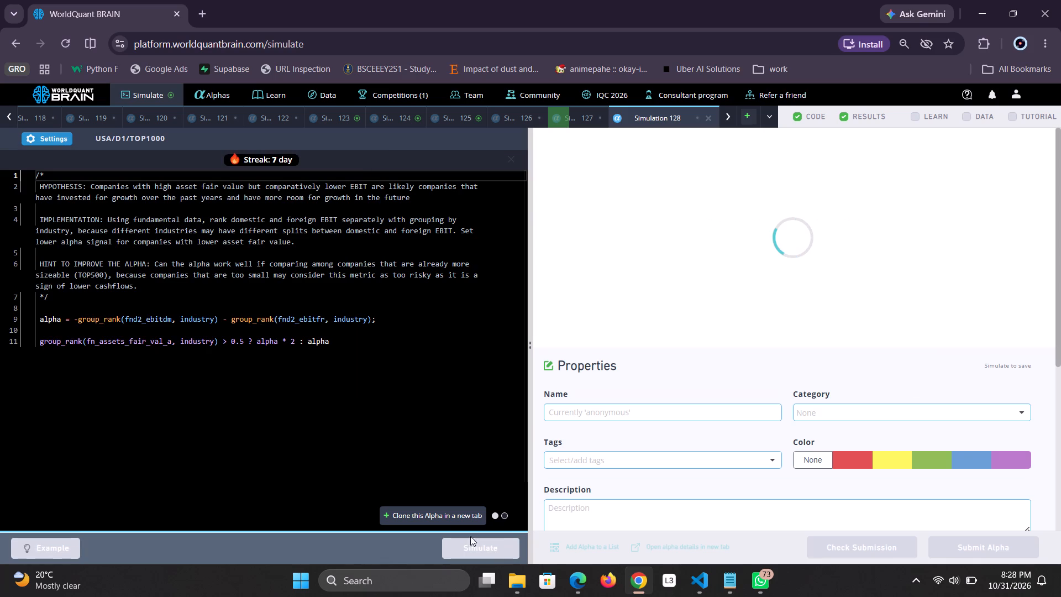
Clone the asset fair value alpha into a new simulation tab and swap its code for another example.
left_click(447, 519)
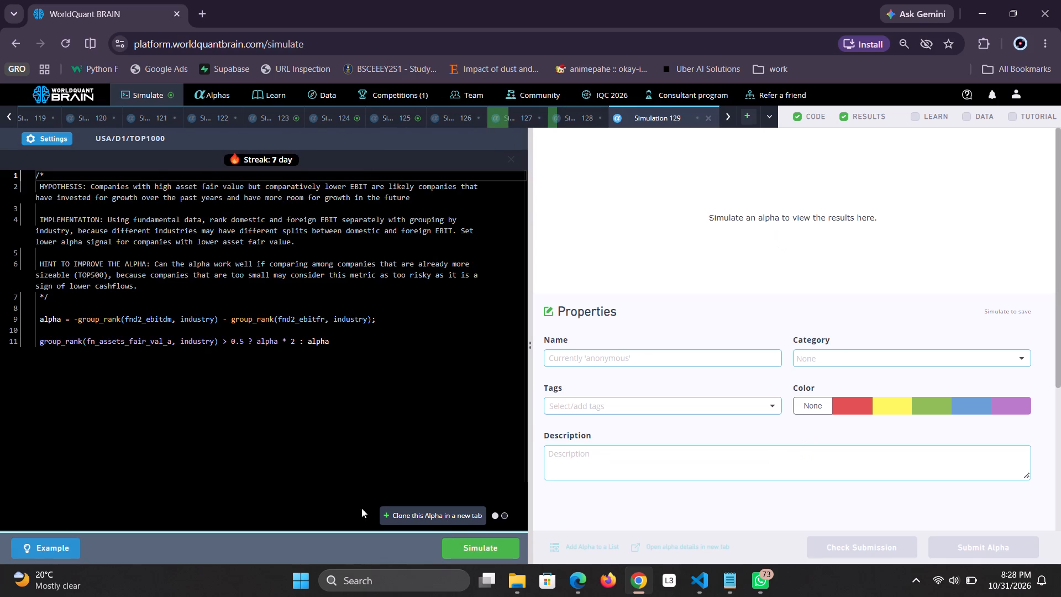
left_click(69, 543)
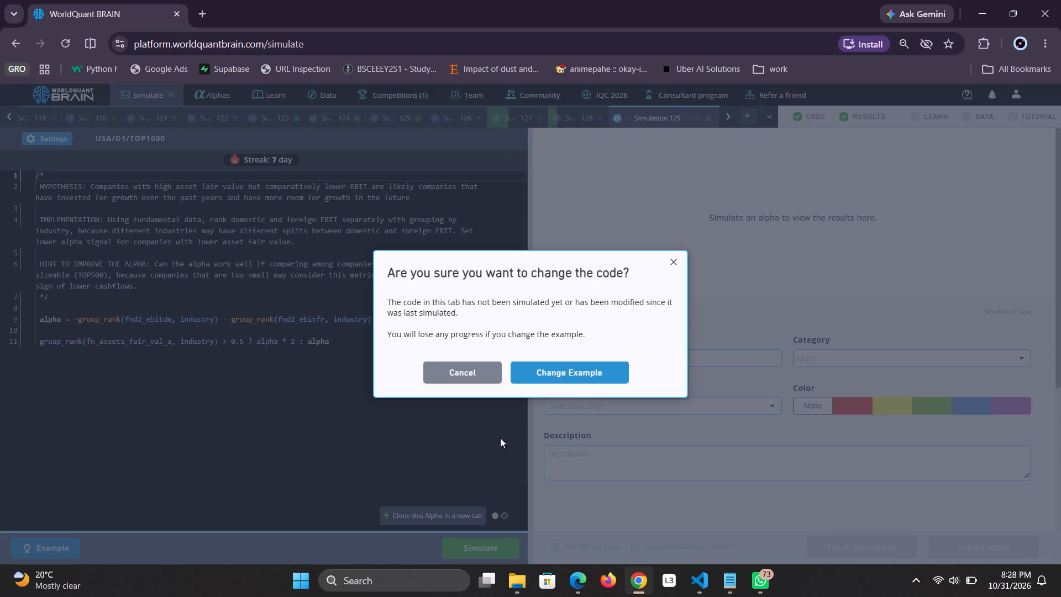
left_click(554, 373)
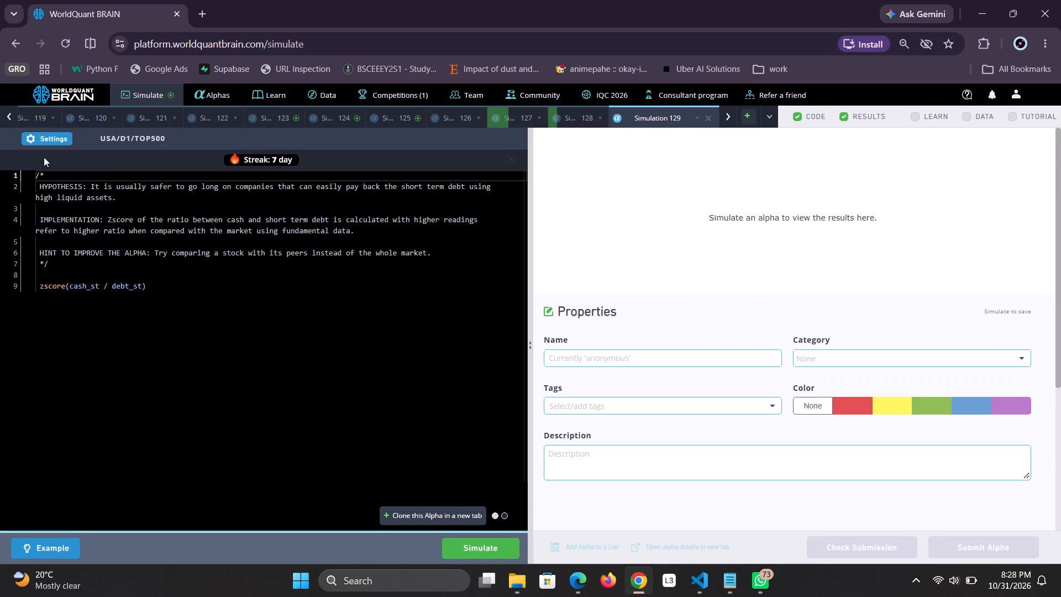
Simulate the cash to short-term debt zscore alpha with universe TOP1000 and decay 89.
left_click(45, 140)
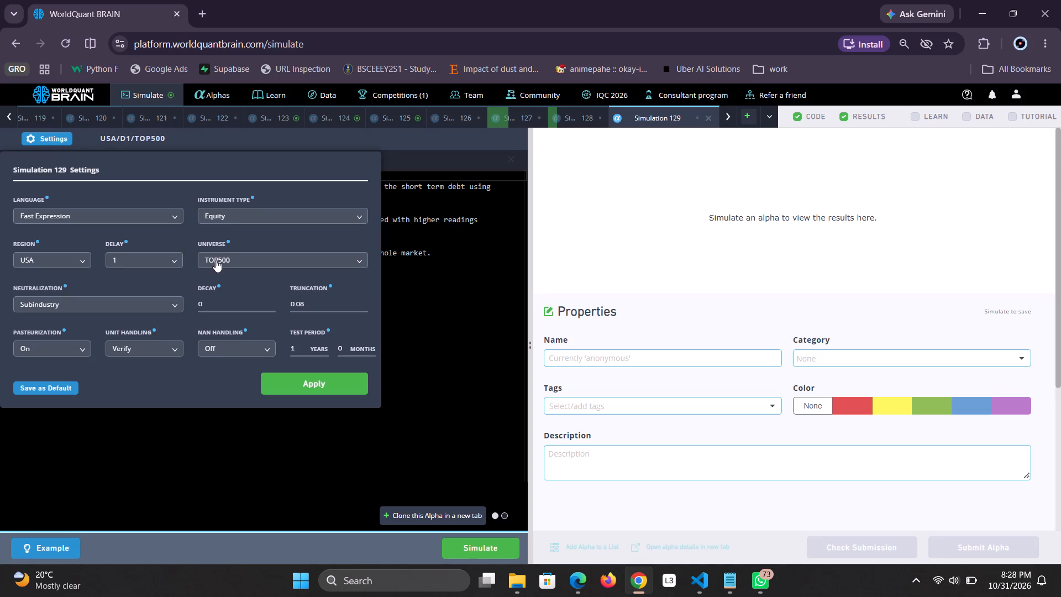
left_click(216, 260)
left_click(220, 310)
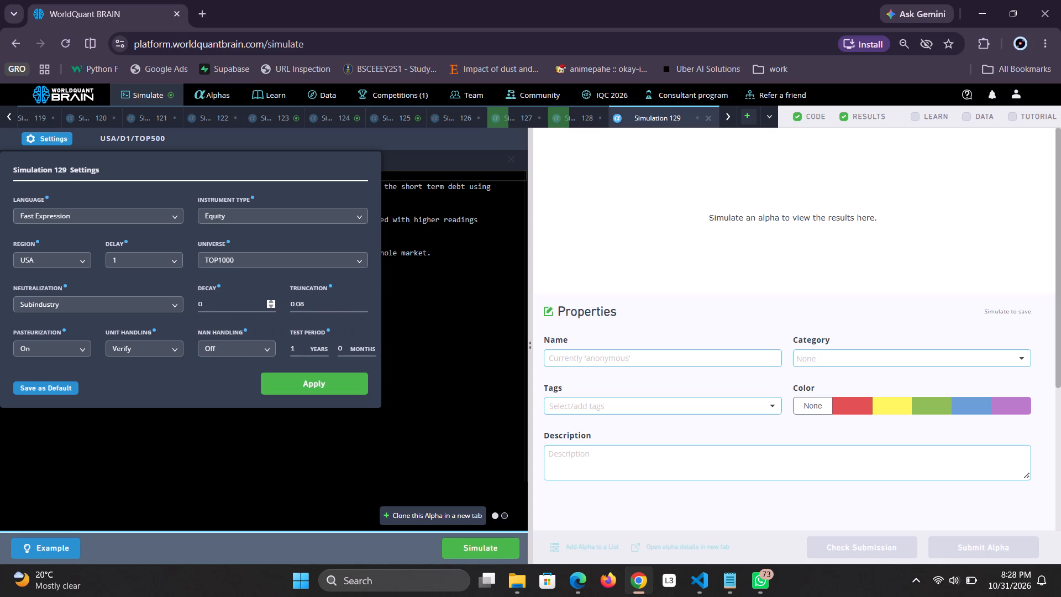
left_click(212, 315)
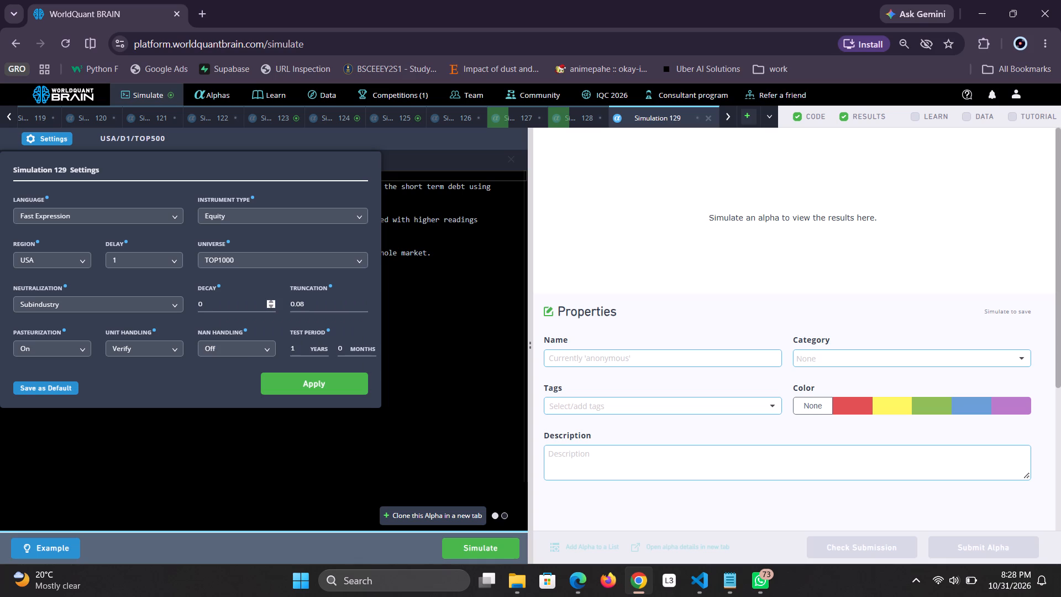
left_click(209, 310)
key("BackSpace")
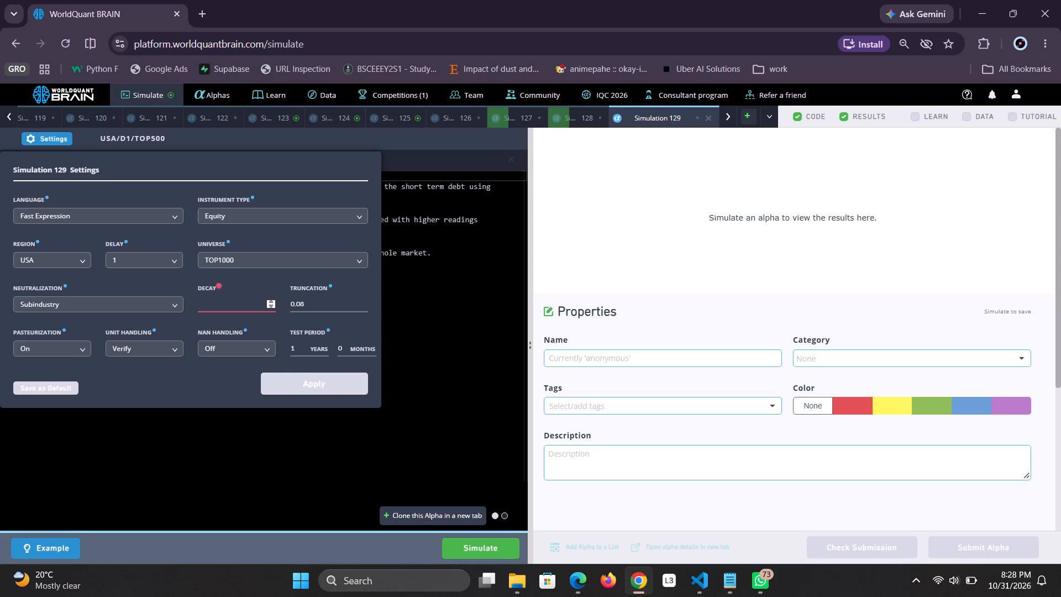
key("8")
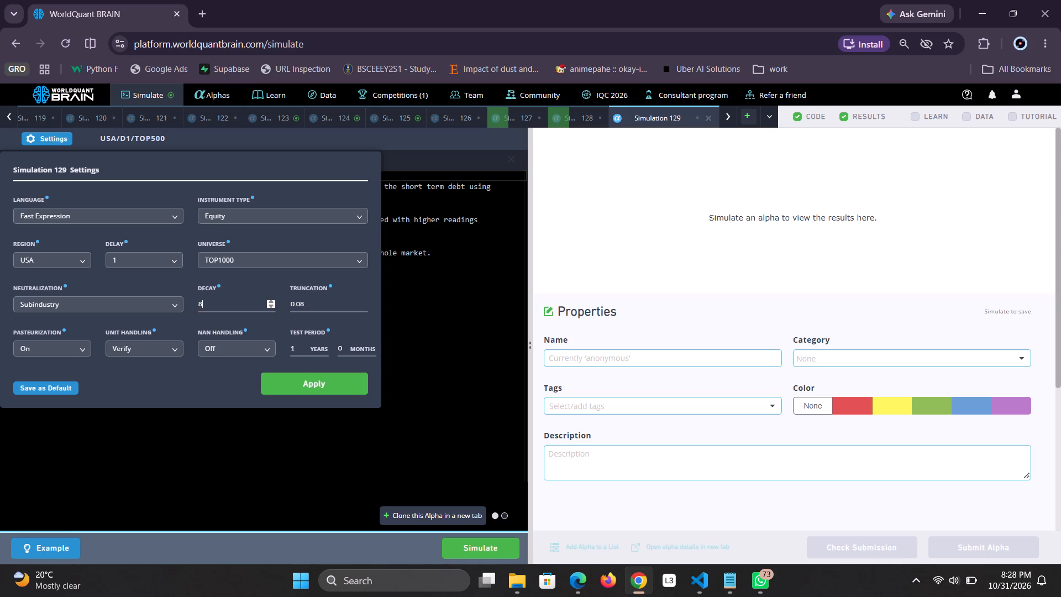
key("9")
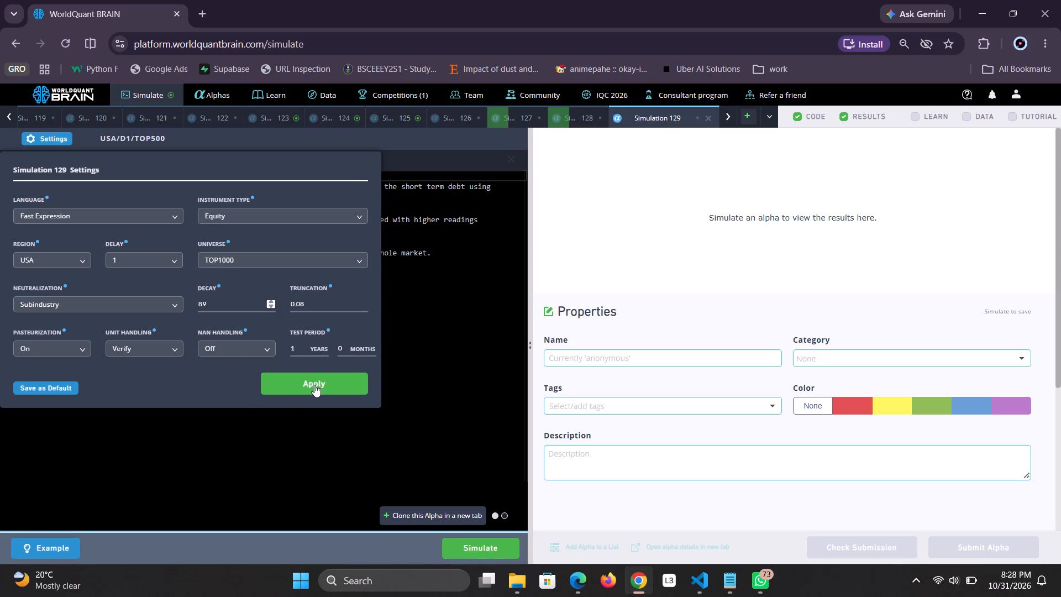
left_click(314, 385)
left_click(471, 547)
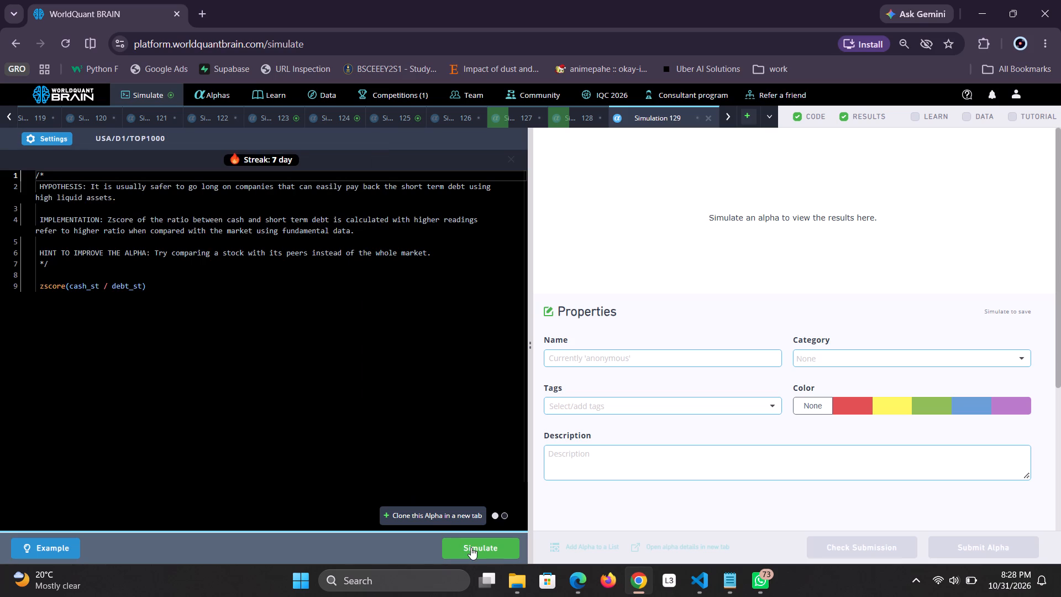
Clone the zscore alpha into a new simulation tab and replace its code with another example.
left_click(429, 519)
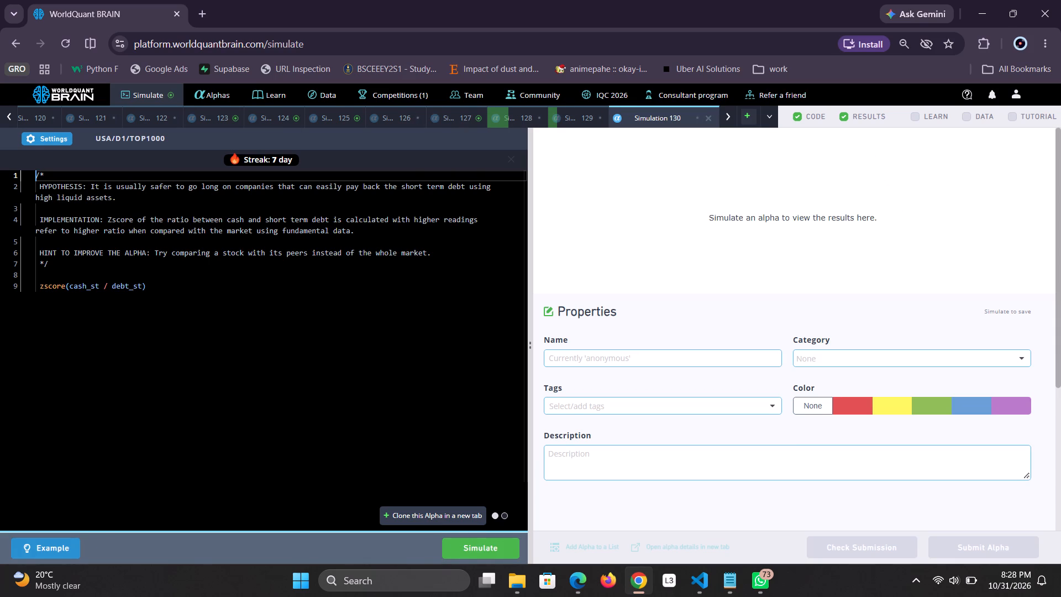
left_click(41, 559)
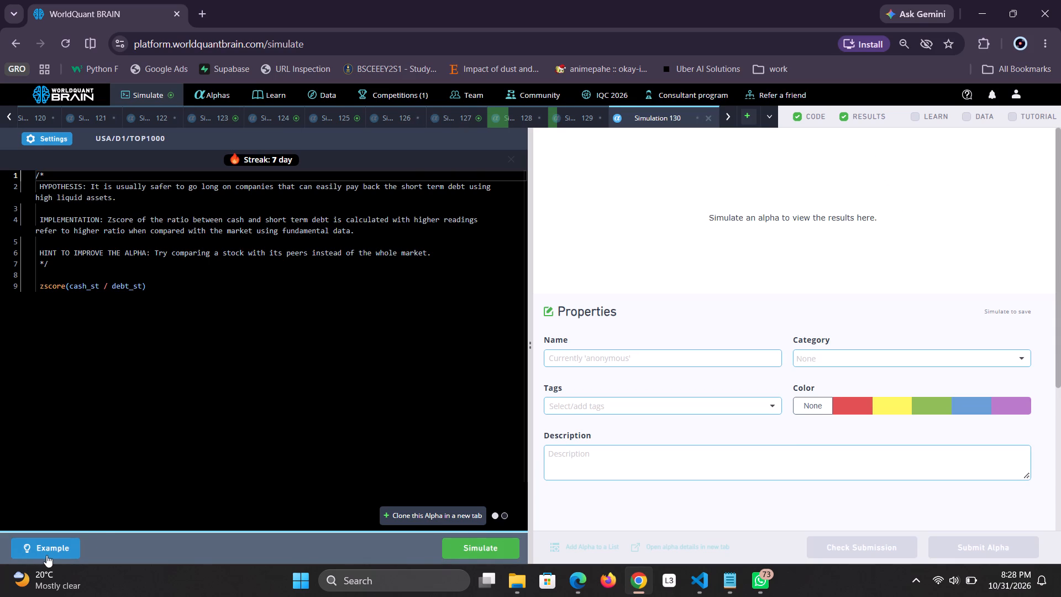
left_click(56, 549)
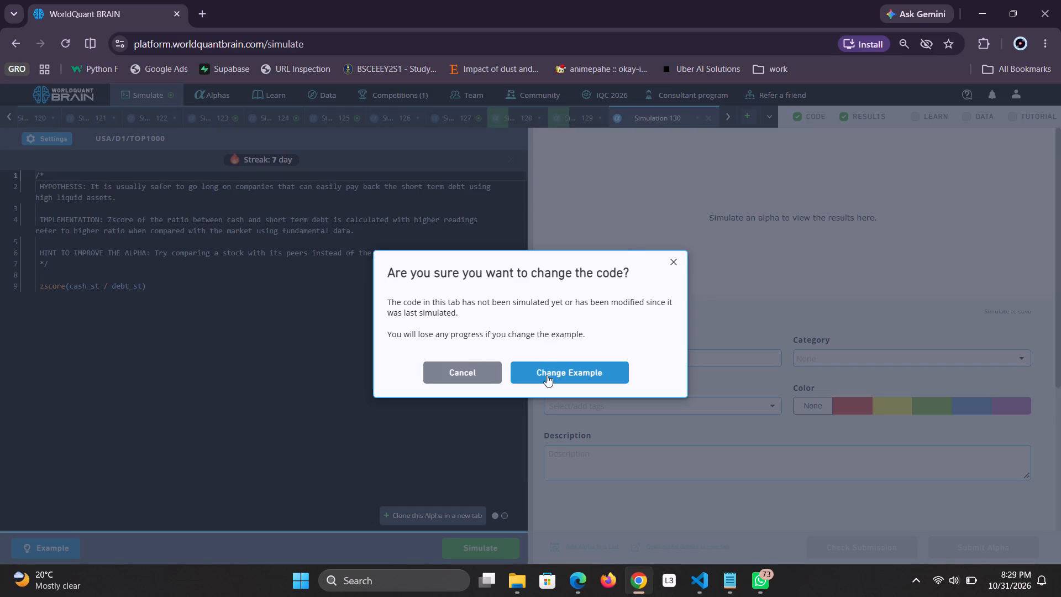
left_click(547, 375)
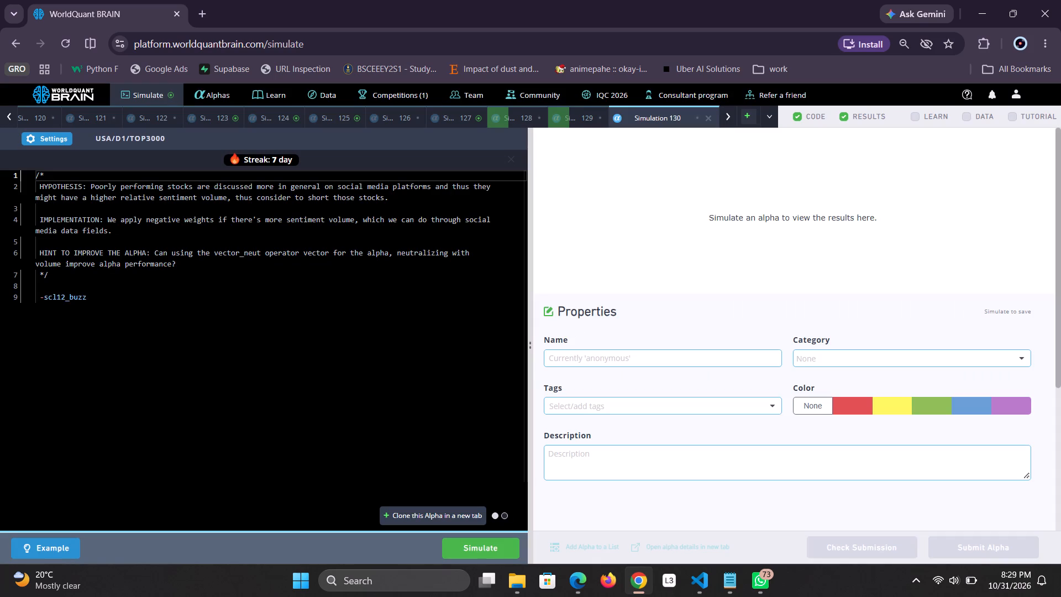
Simulate the social media sentiment volume alpha (-scl12_buzz) with neutralization Market, universe TOPSP500, decay 64 and truncation 0.008.
left_click(51, 142)
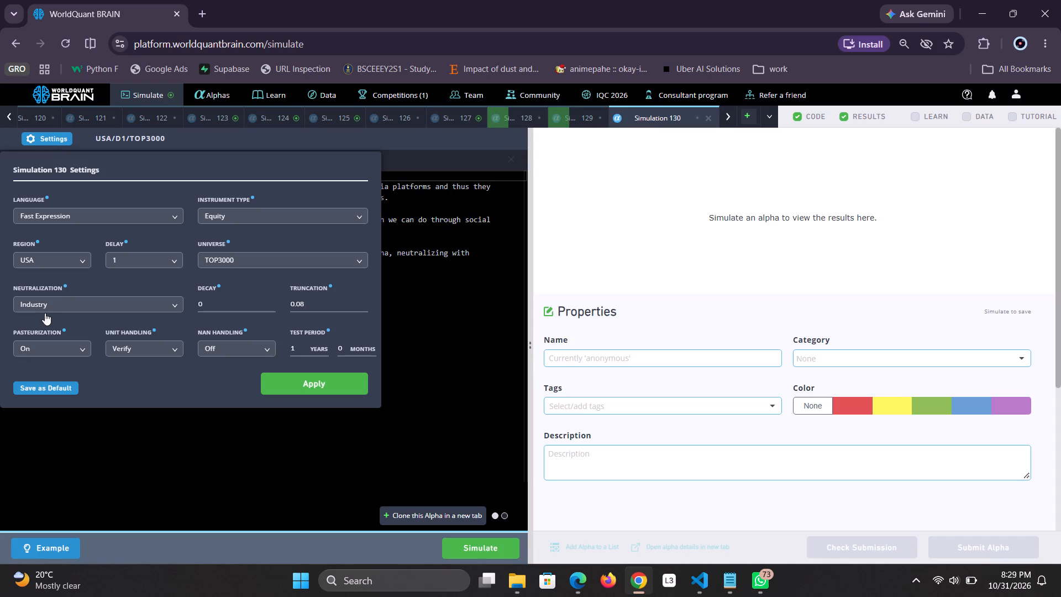
left_click(45, 313)
left_click(28, 295)
left_click(32, 303)
left_click(46, 340)
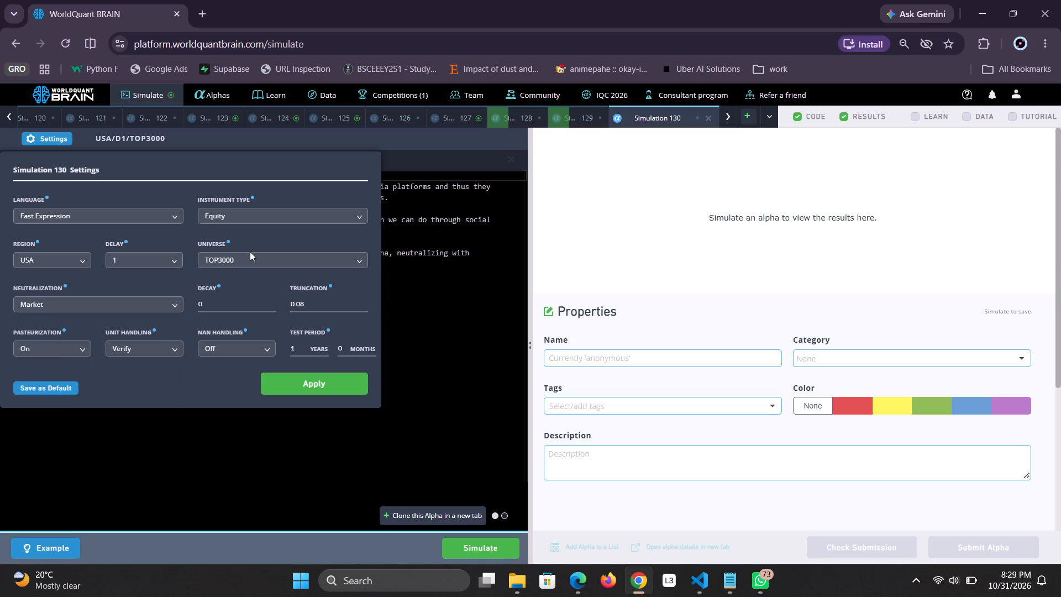
left_click(252, 253)
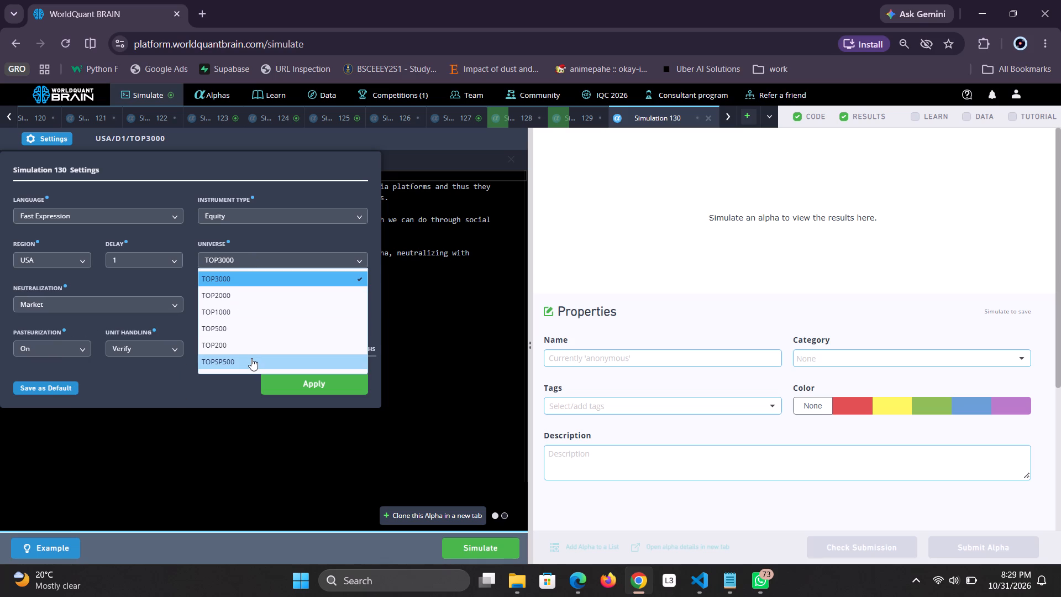
left_click(251, 358)
left_click(218, 306)
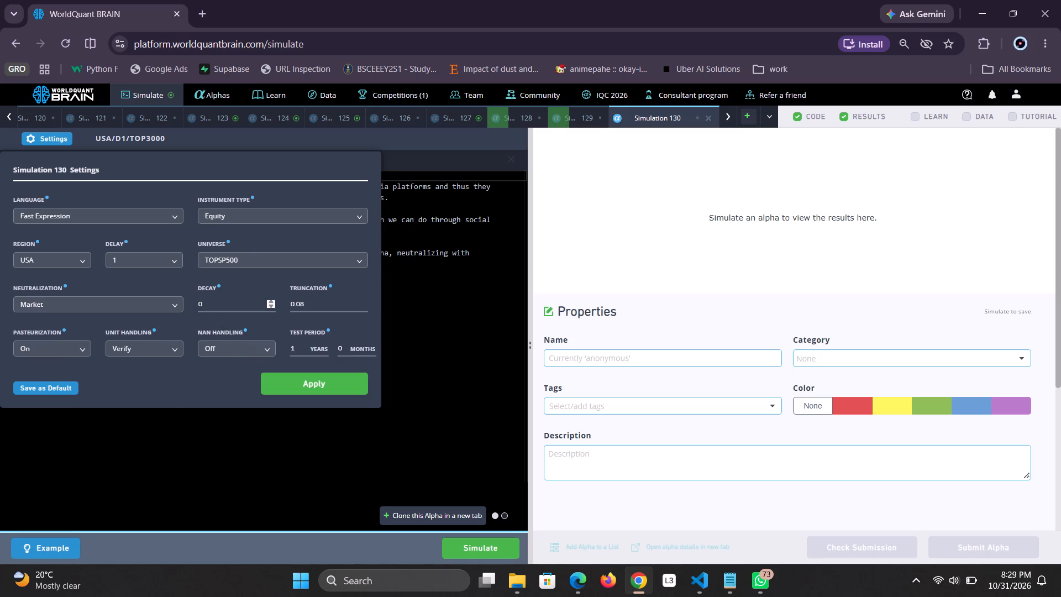
key("BackSpace")
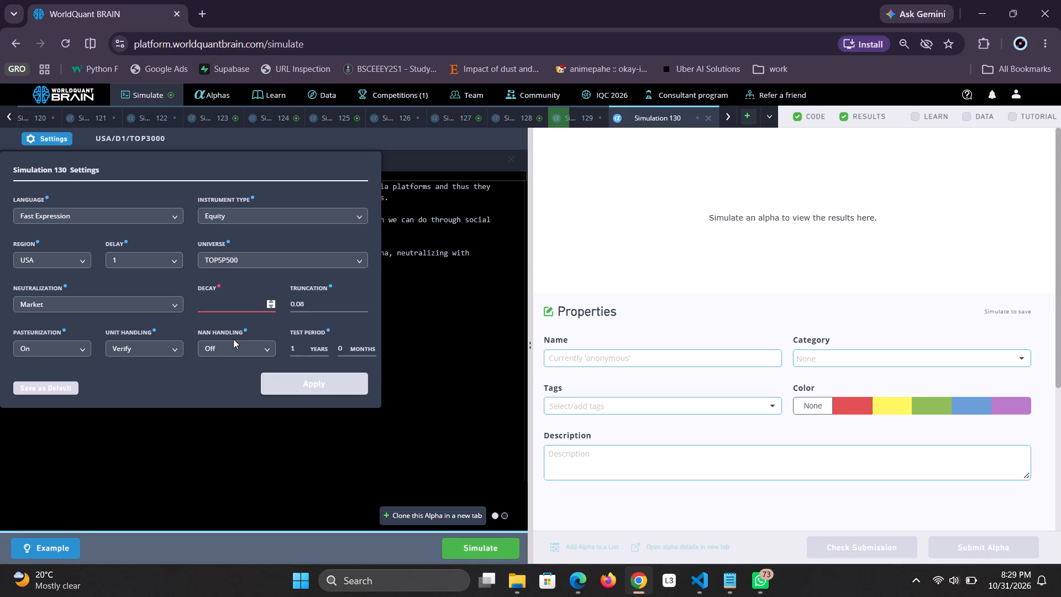
type("64")
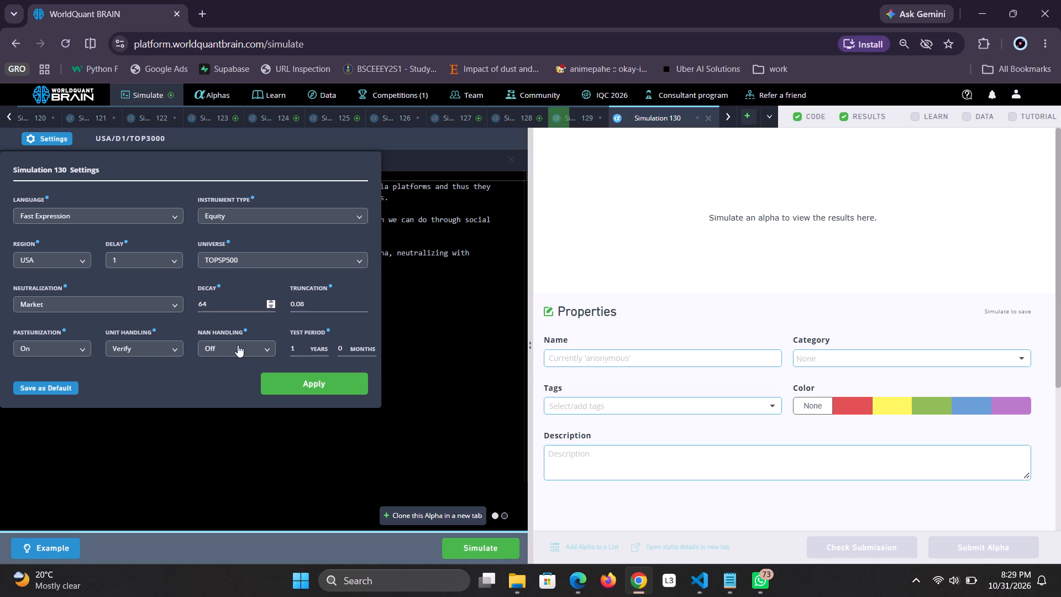
left_click(314, 300)
key("BackSpace")
type("08")
left_click(340, 381)
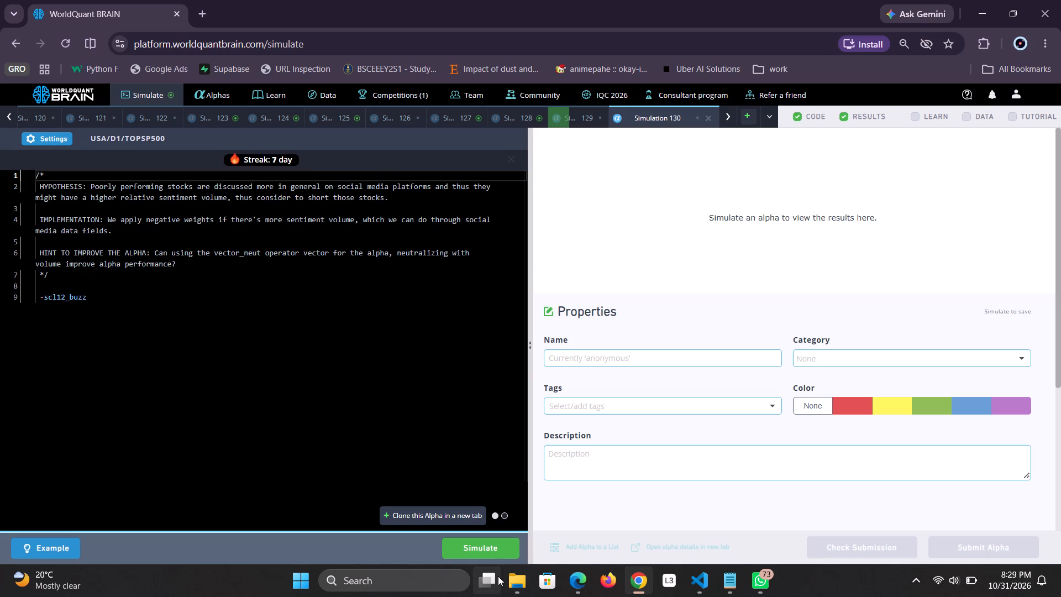
left_click(489, 549)
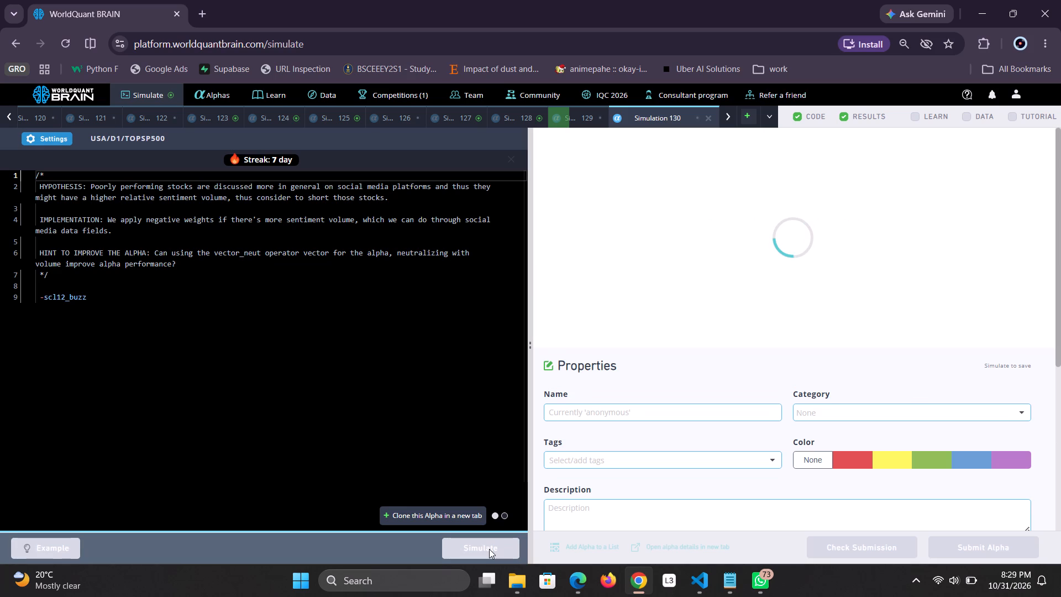
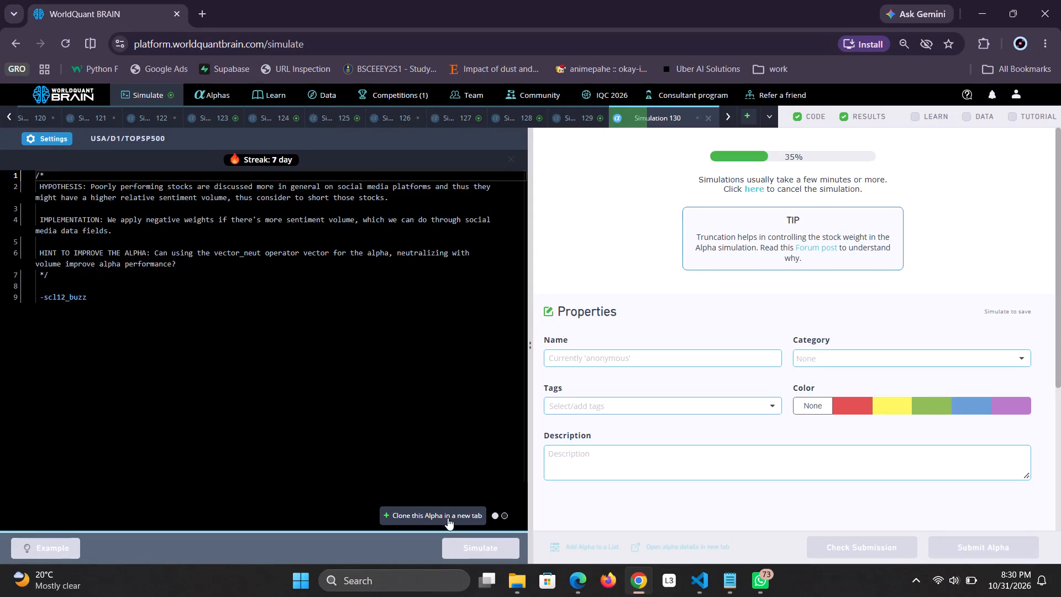
Clone the social media sentiment alpha into a new simulation tab and replace its code with another example.
left_click(447, 512)
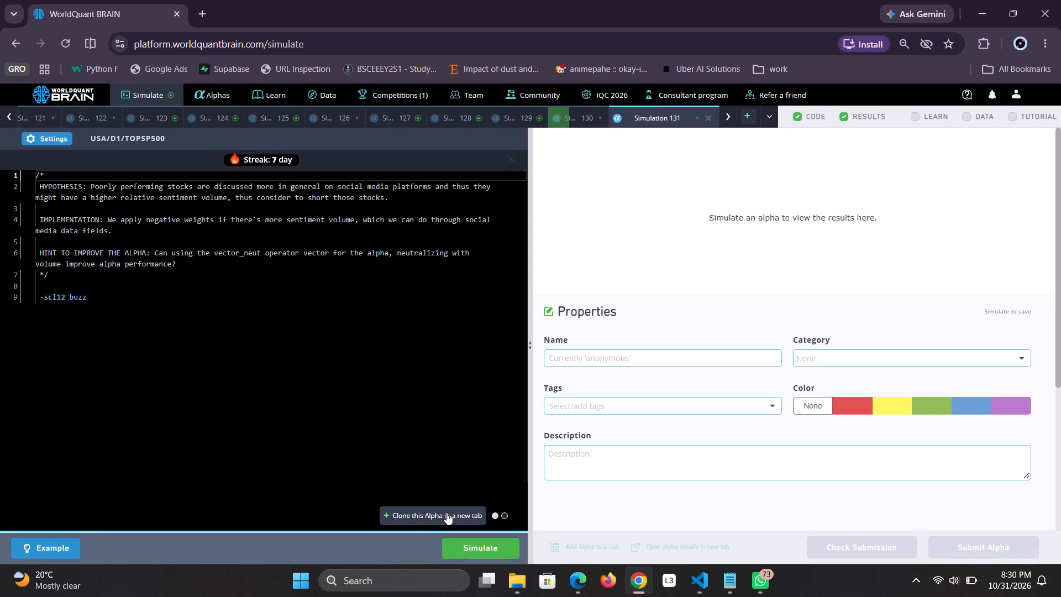
left_click(46, 542)
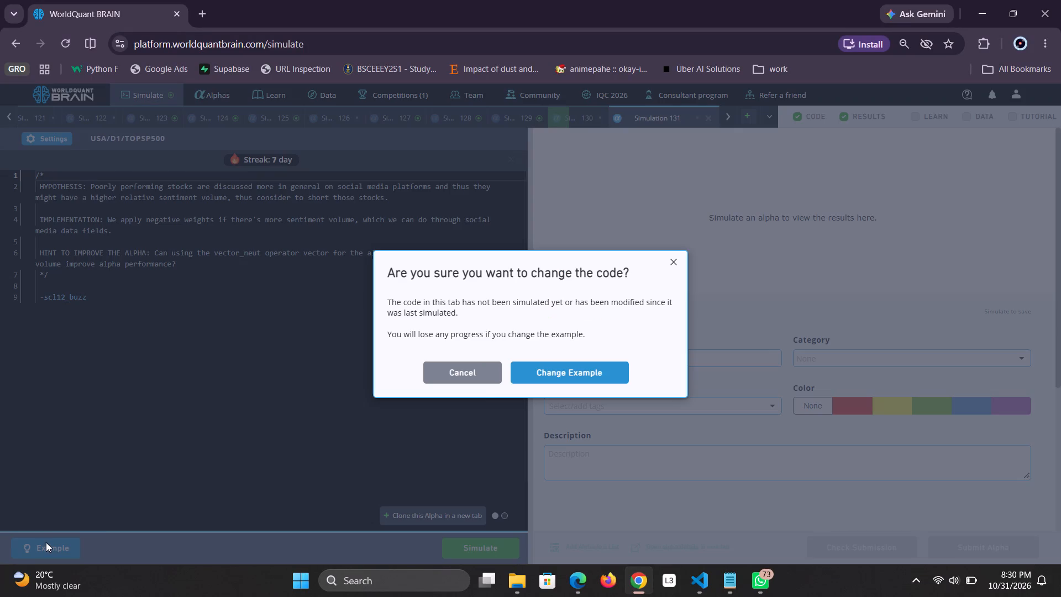
left_click(567, 367)
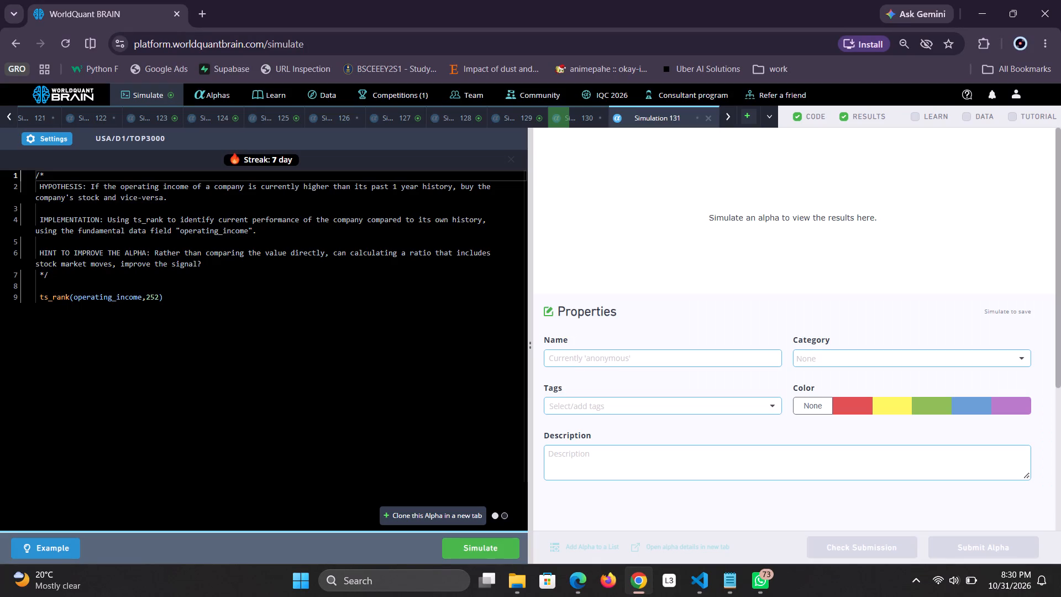
Simulate the operating income ts_rank alpha with universe TOP1000, decay 50 and neutralization Market.
left_click(43, 143)
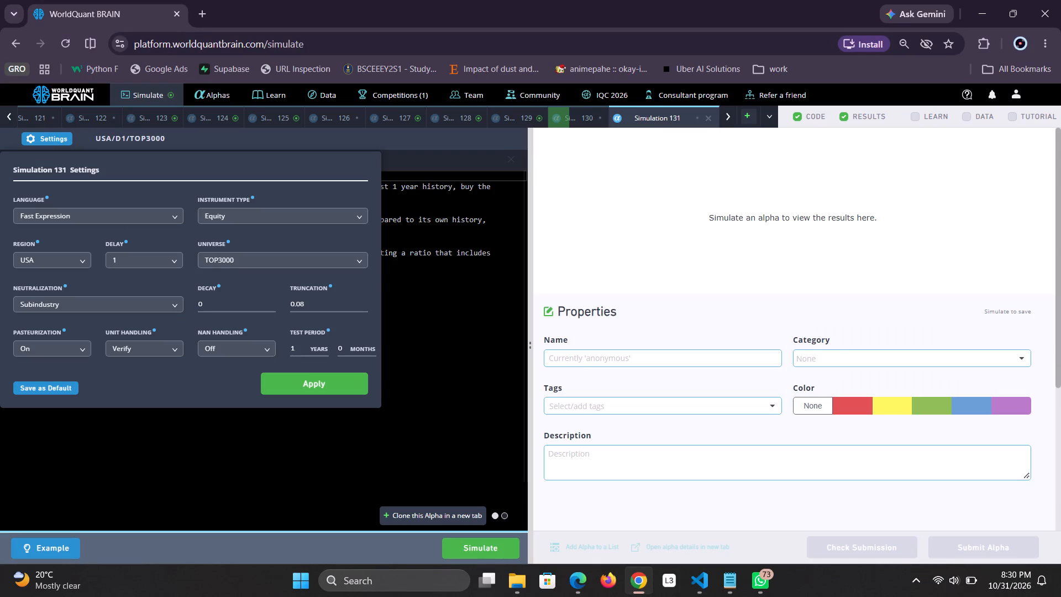
left_click(228, 269)
left_click(240, 259)
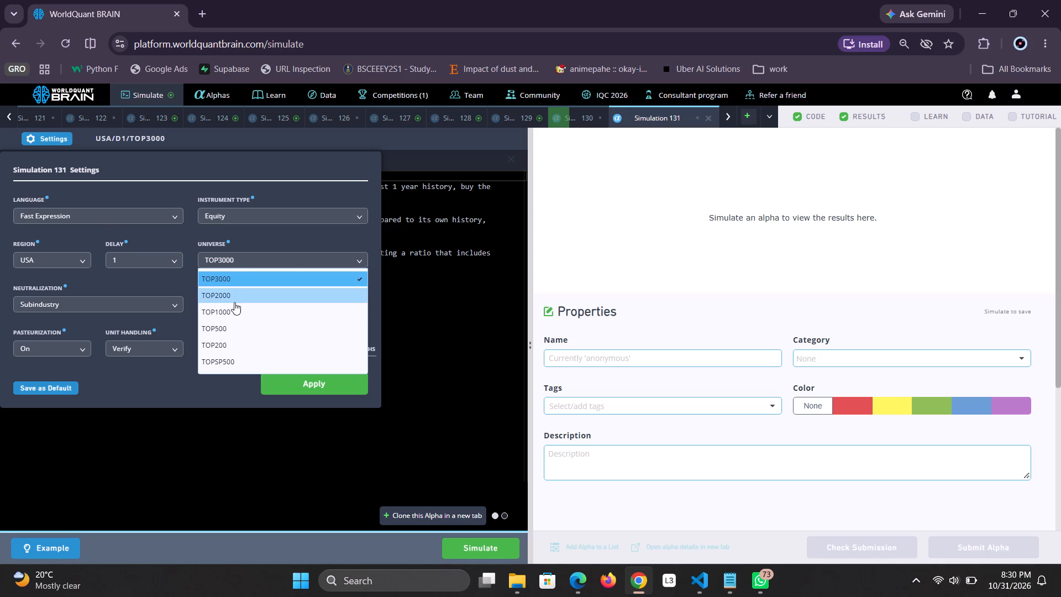
left_click(234, 307)
left_click(225, 314)
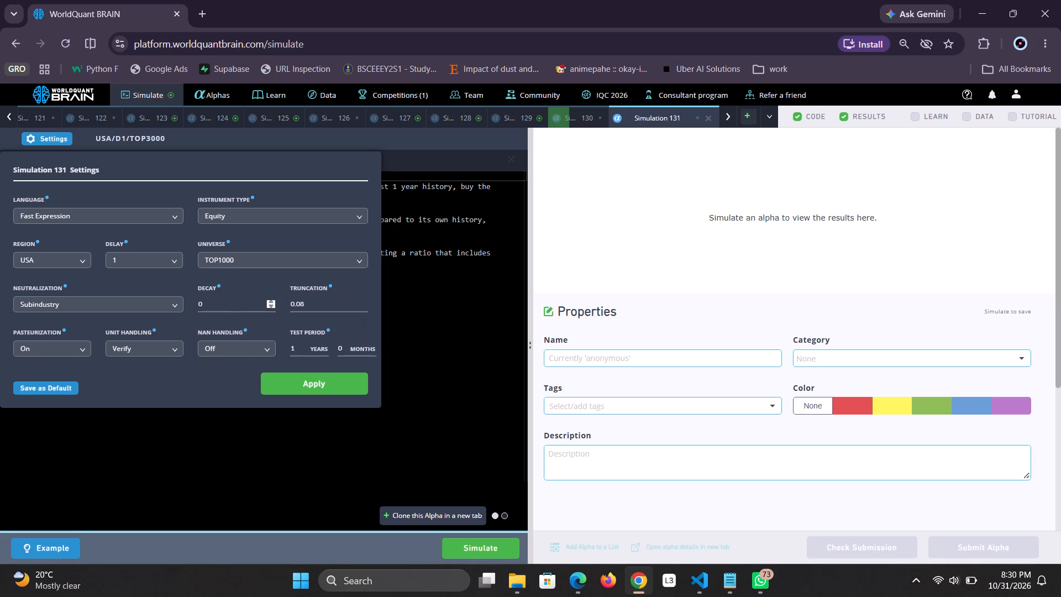
left_click(222, 310)
key("BackSpace")
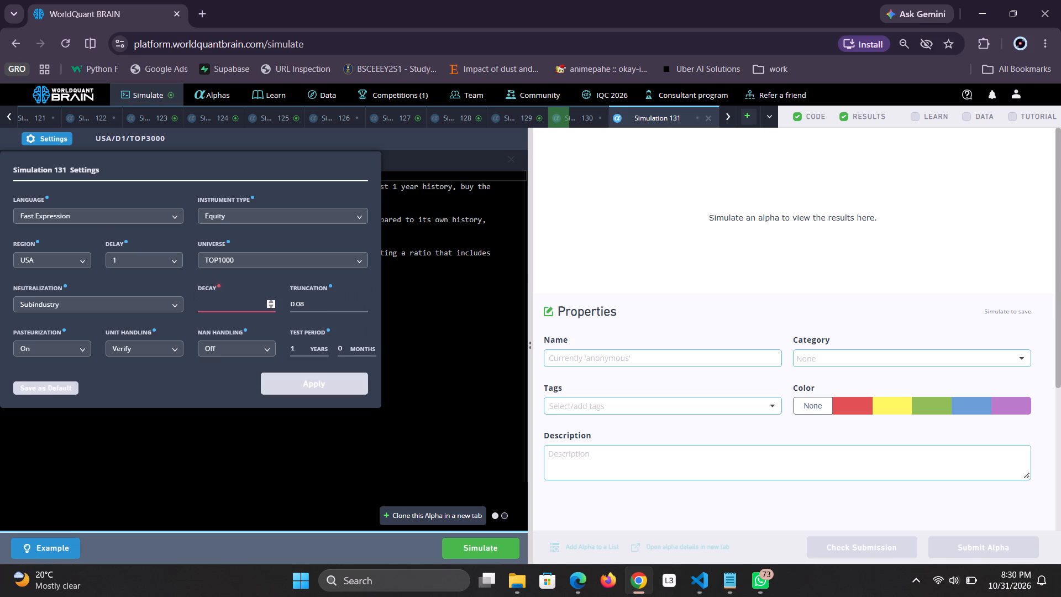
key("5")
key("0")
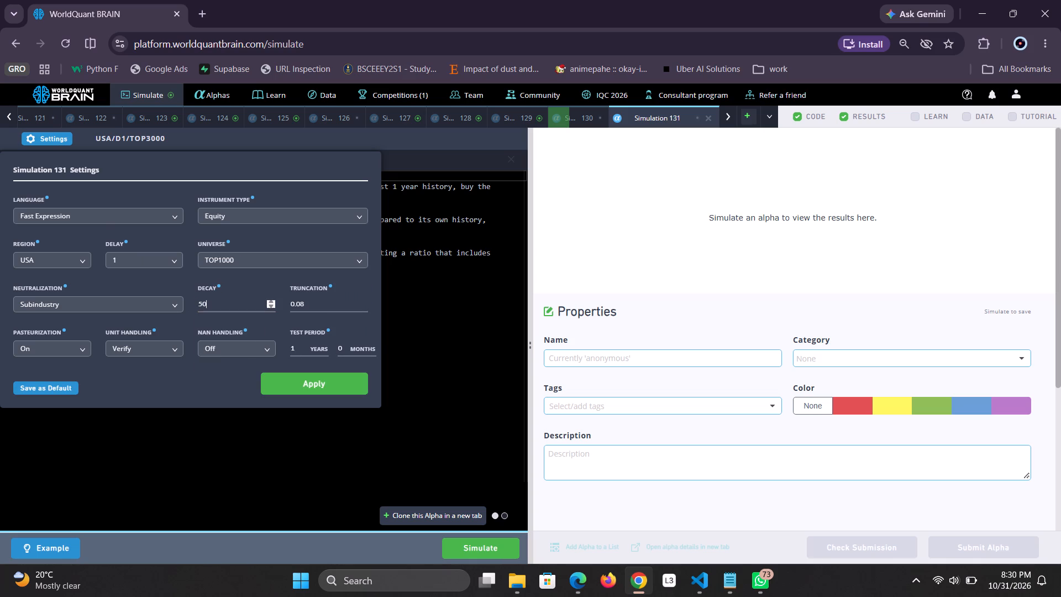
left_click(157, 296)
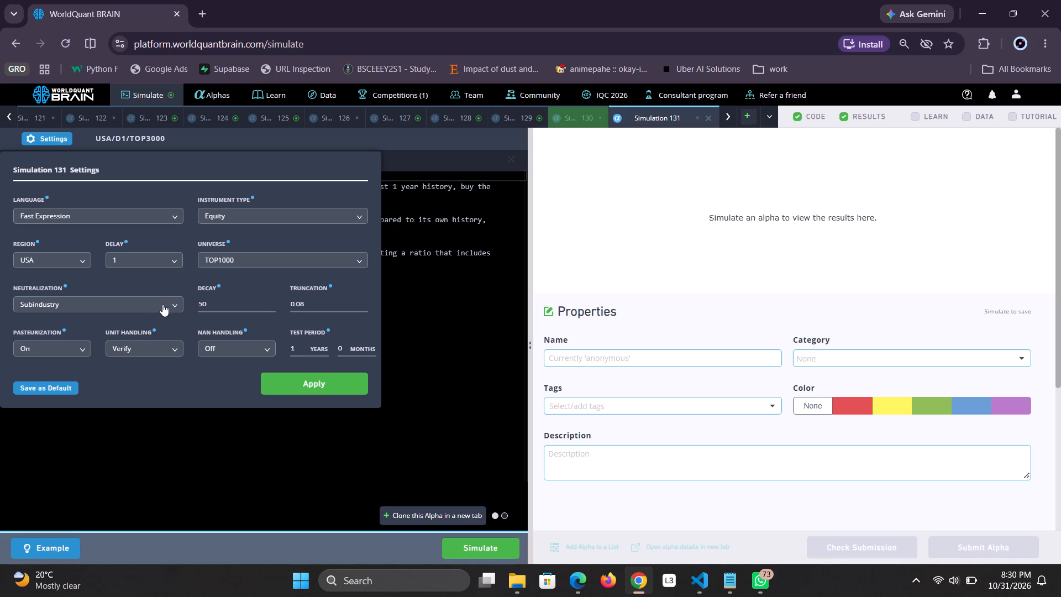
left_click(162, 304)
left_click(119, 337)
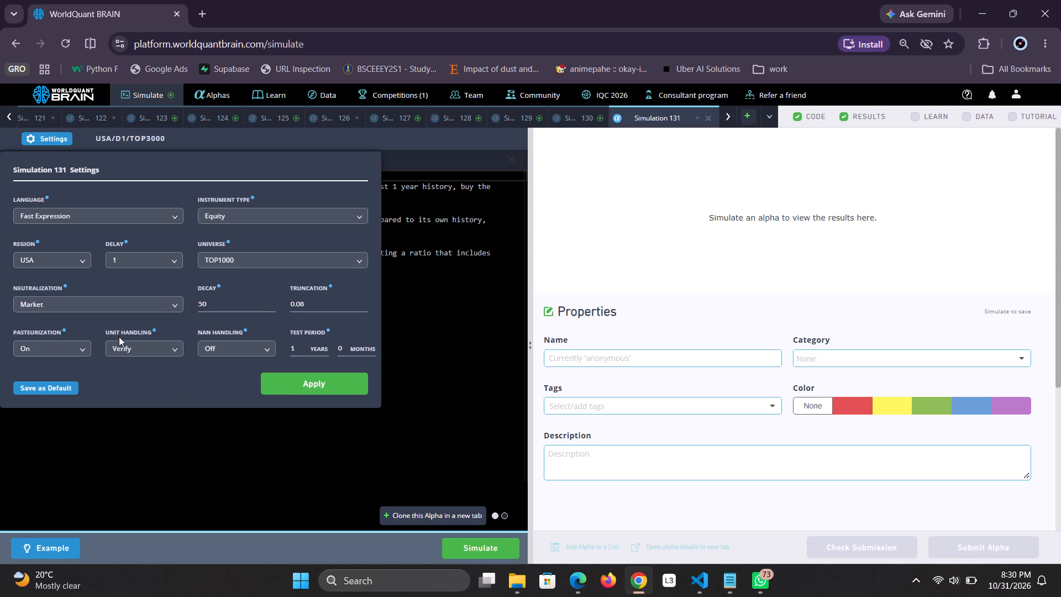
left_click(281, 383)
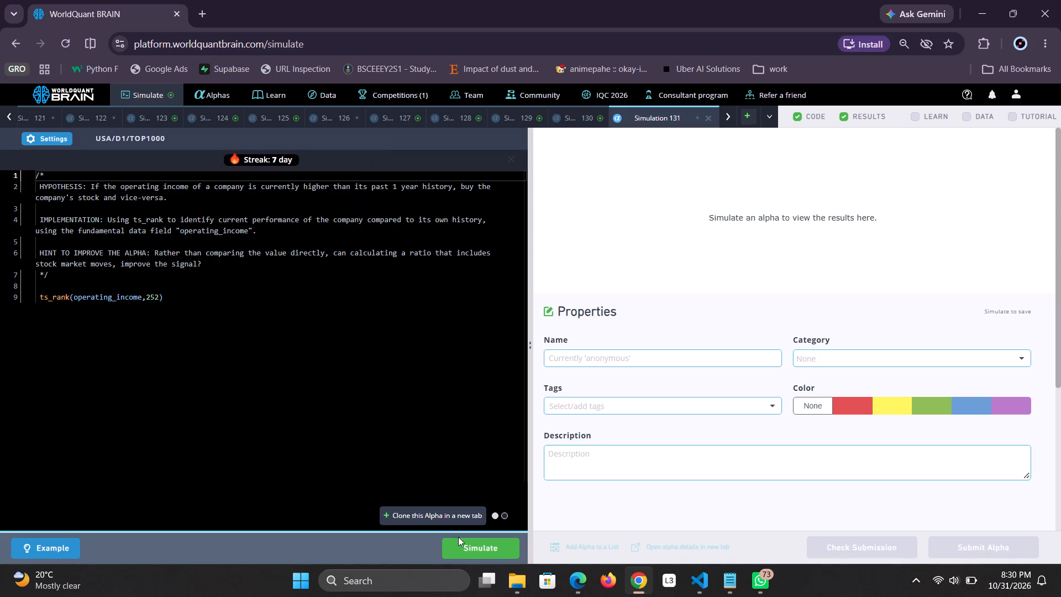
left_click(470, 542)
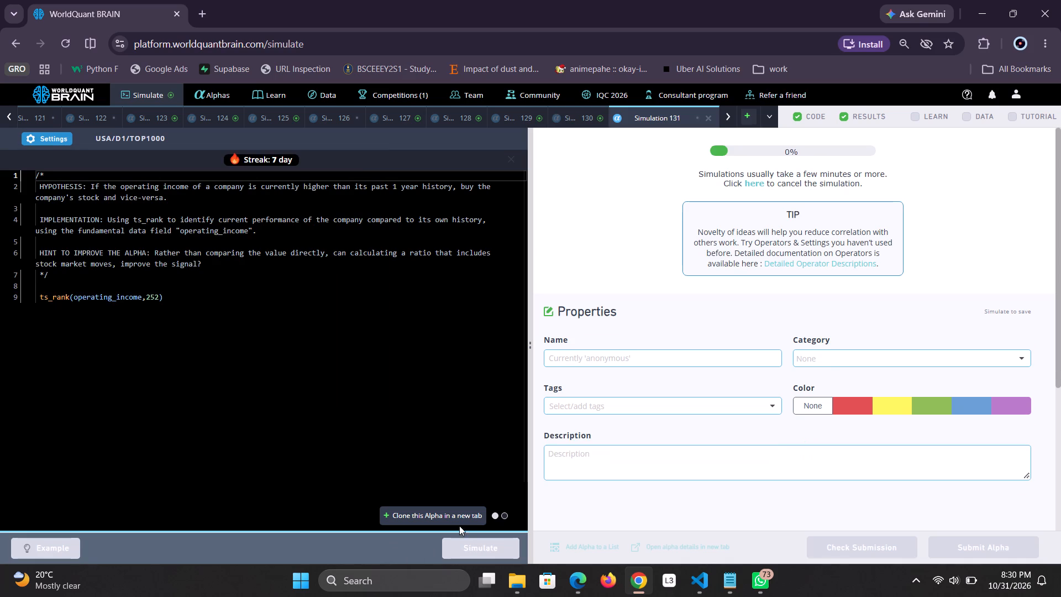
Clone the operating income alpha into a new simulation tab and replace its code with another example.
left_click(443, 509)
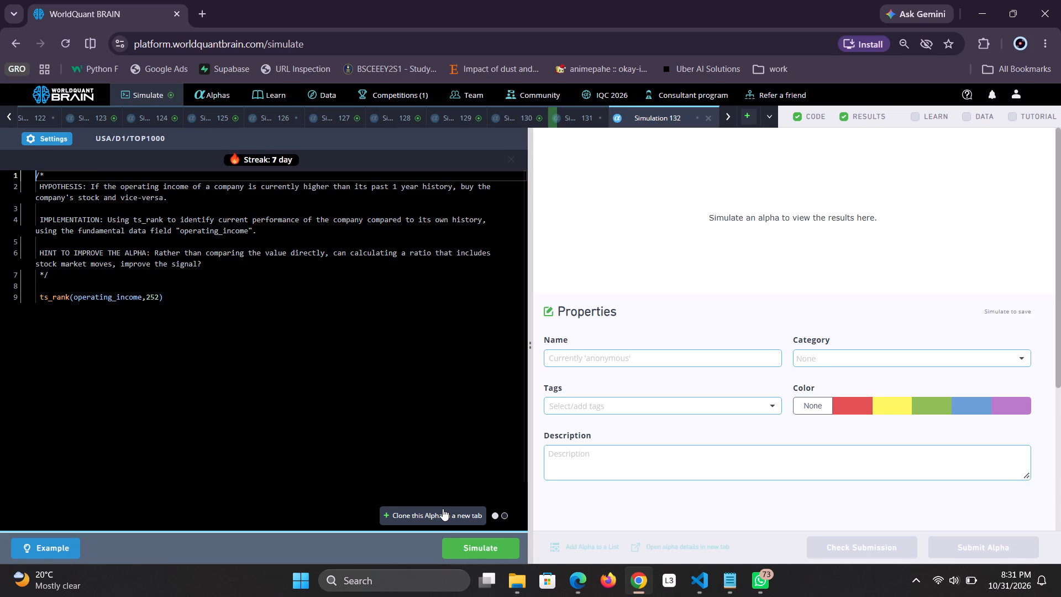
left_click(59, 540)
left_click(589, 375)
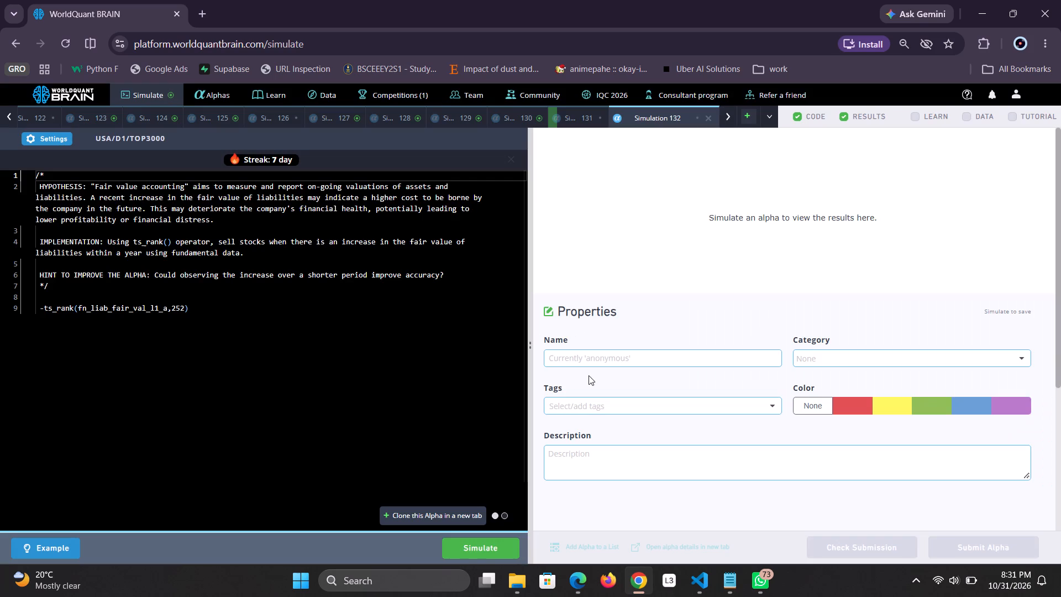
Simulate the liabilities fair value alpha (-ts_rank(fn_liab_fair_val_l1_a,252)) with universe TOP1000, decay 23, neutralization Sector and truncation 0.086.
left_click(60, 137)
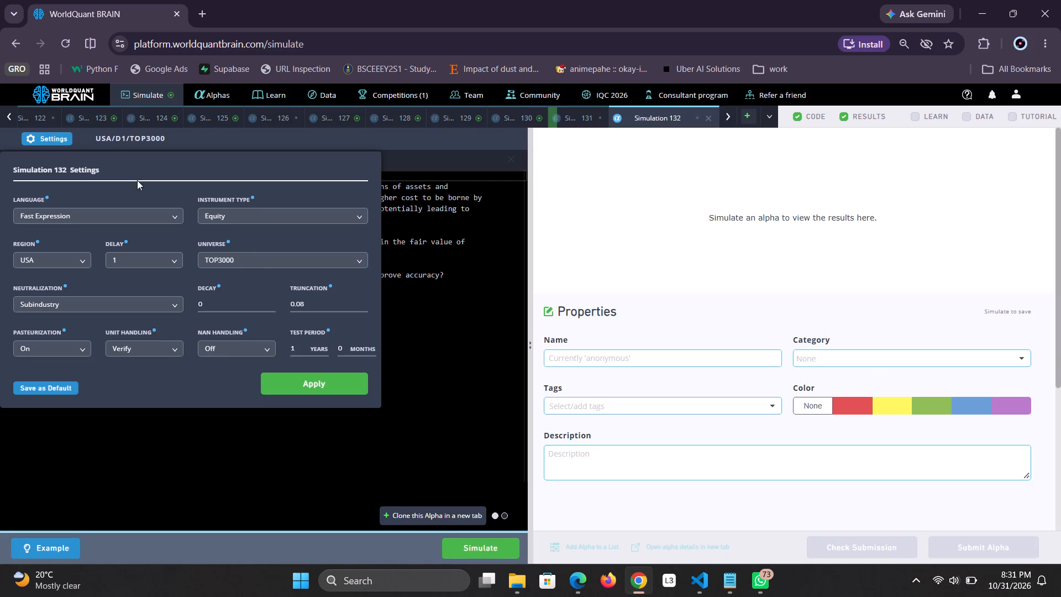
left_click(258, 260)
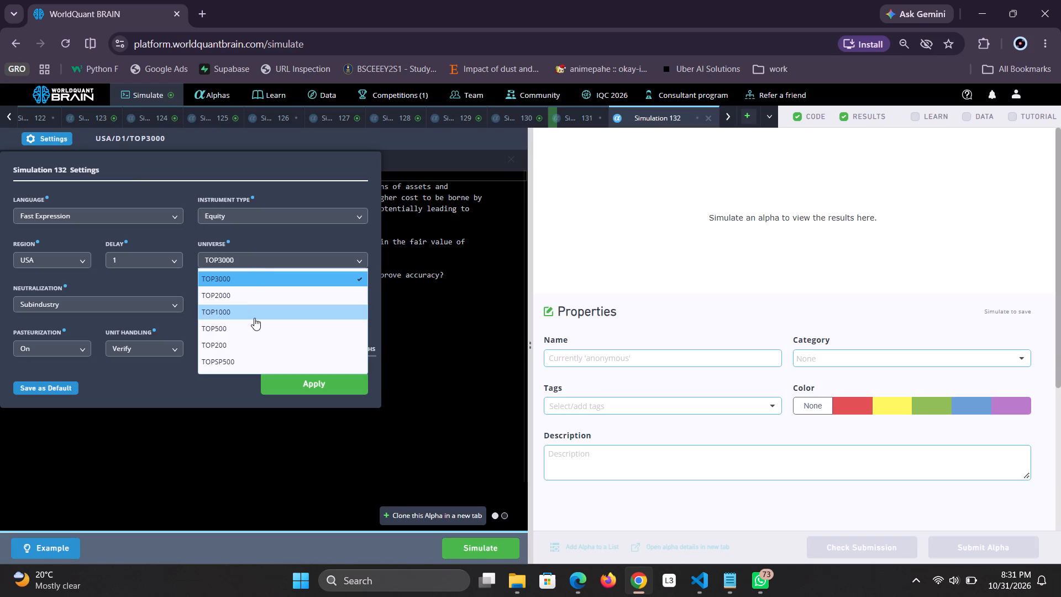
left_click(254, 318)
left_click(229, 302)
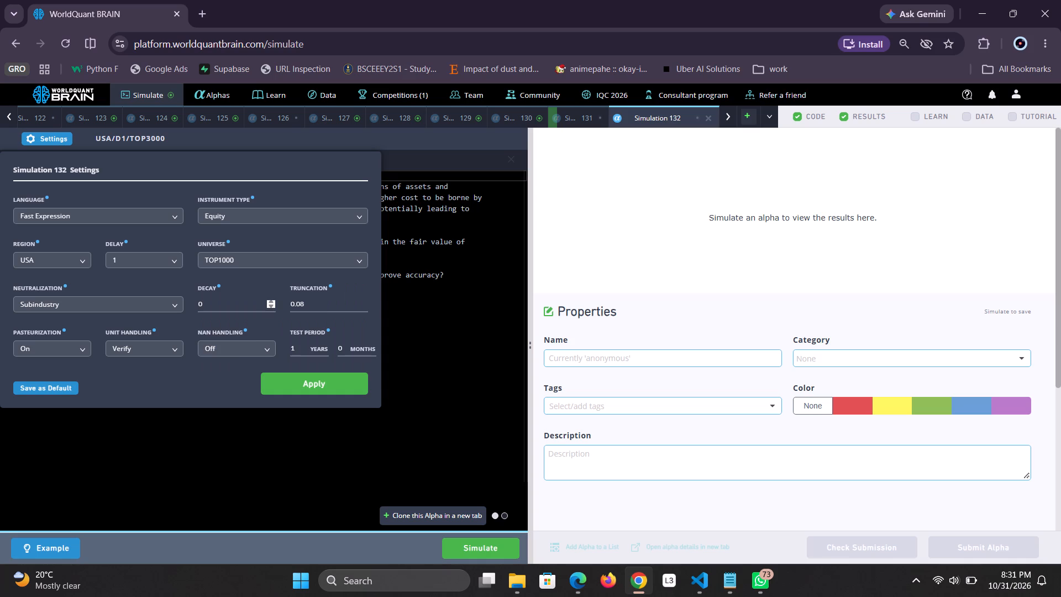
key("BackSpace")
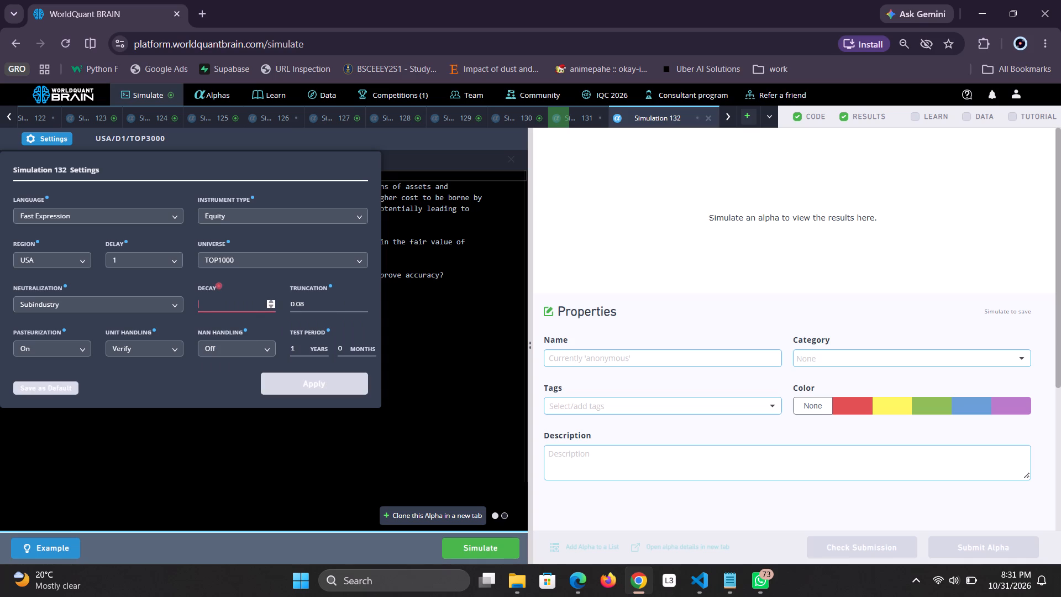
type("23")
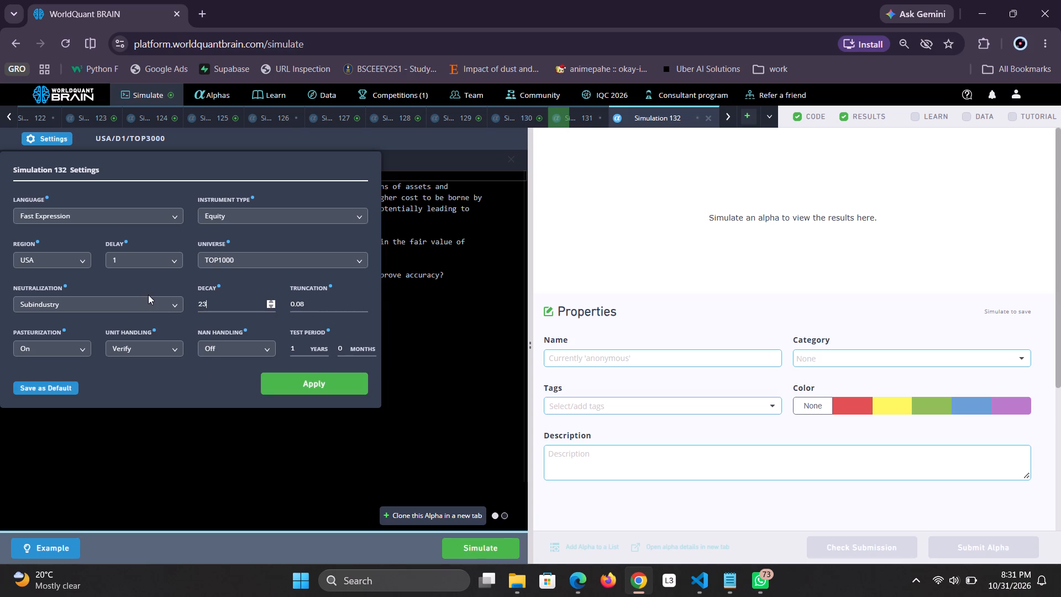
left_click(159, 302)
left_click(125, 362)
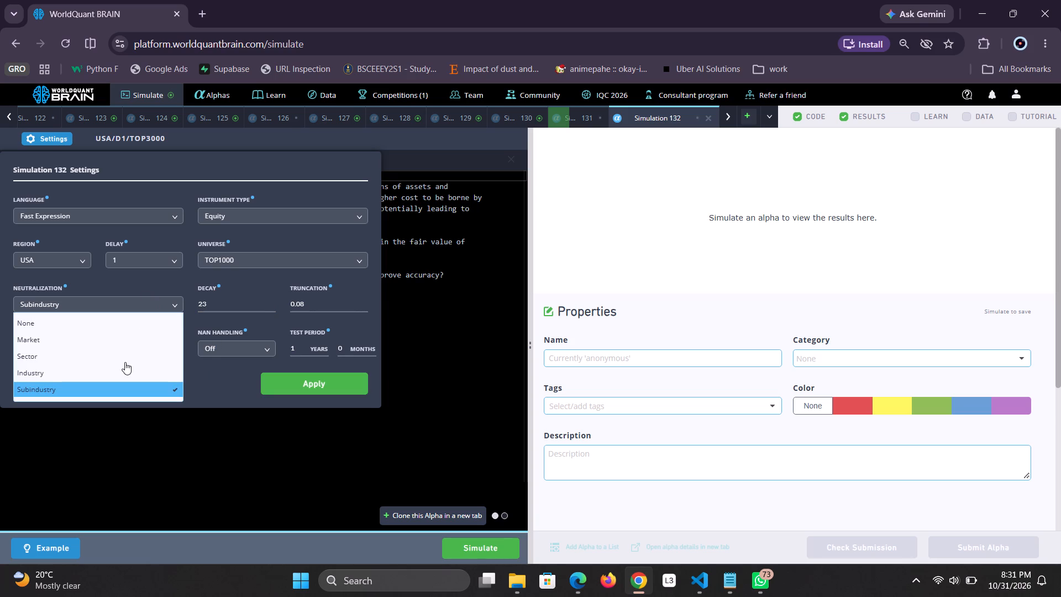
left_click(315, 306)
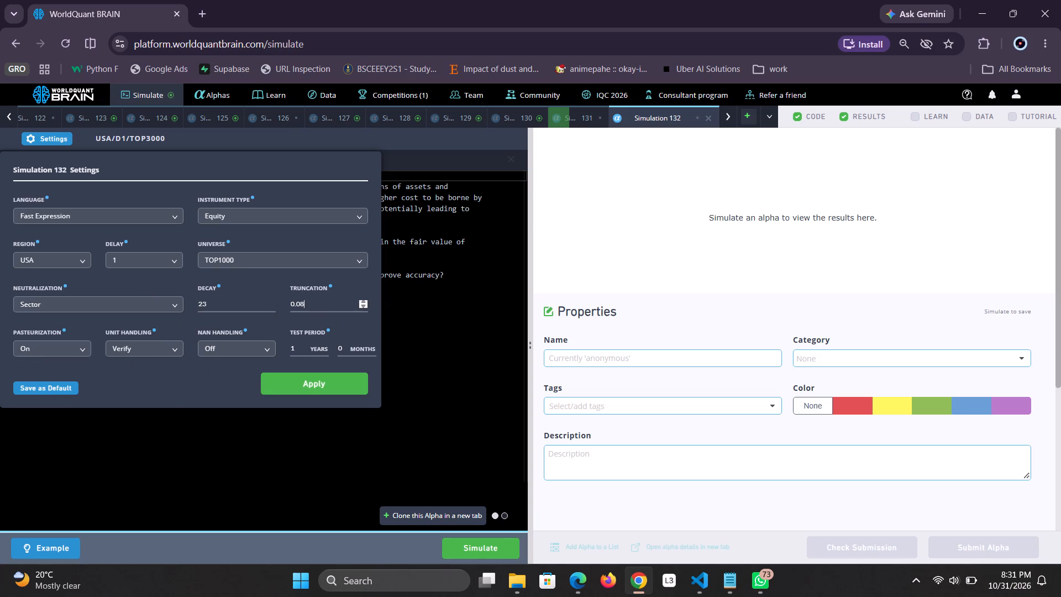
key("6")
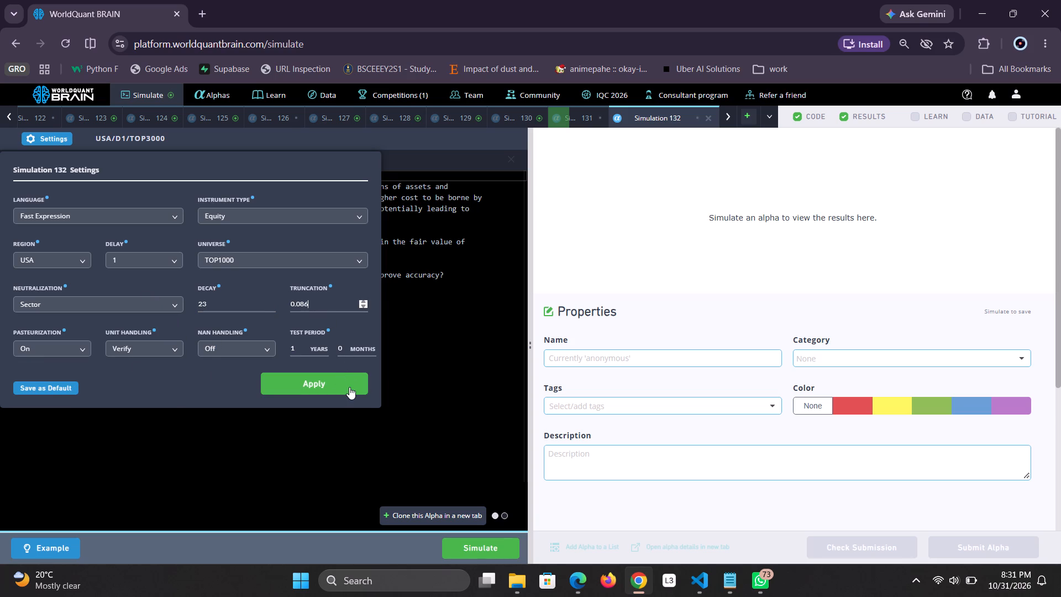
left_click(349, 387)
left_click(490, 545)
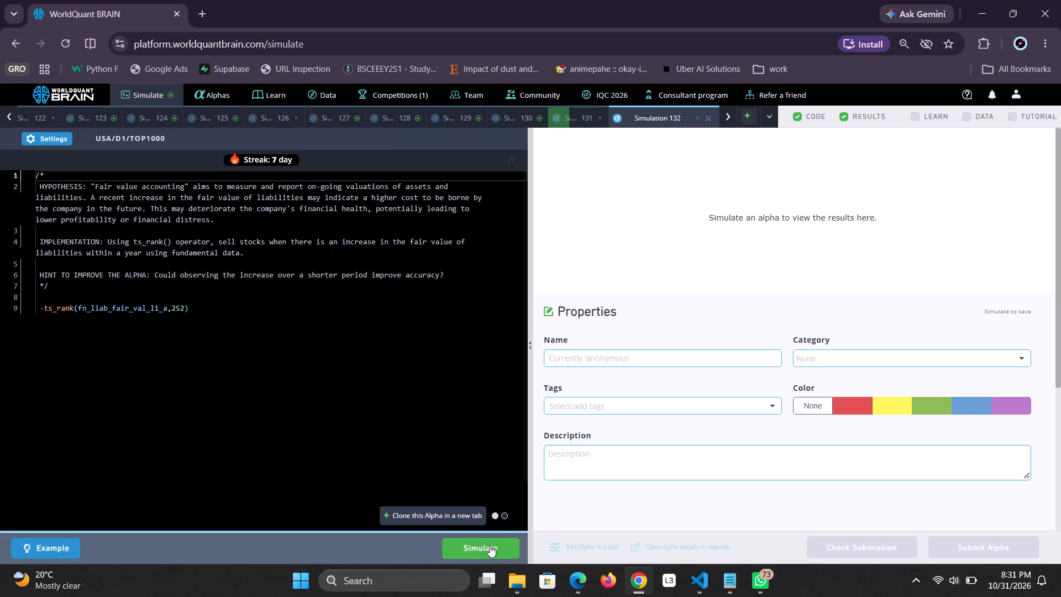
Clone the liabilities fair value alpha into a new simulation tab and simulate it with universe TOP3000.
left_click(432, 517)
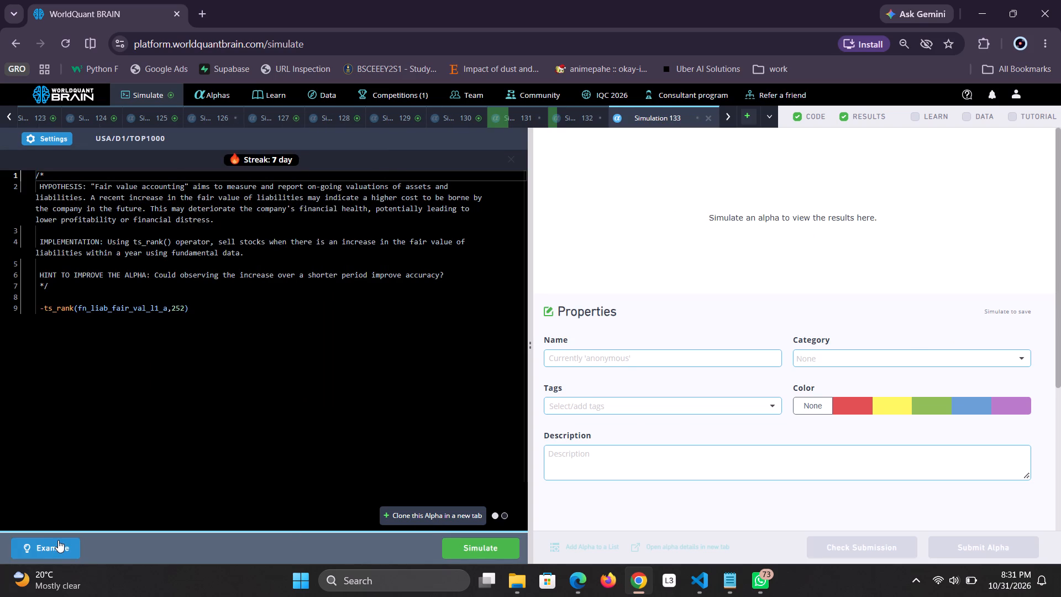
left_click(40, 132)
left_click(207, 254)
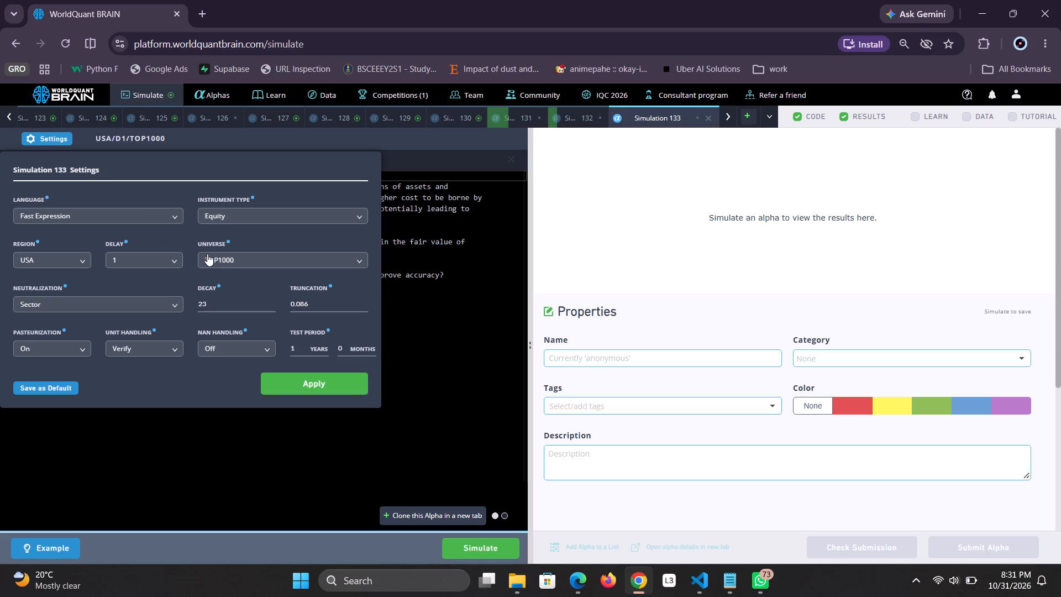
left_click(208, 282)
left_click(309, 376)
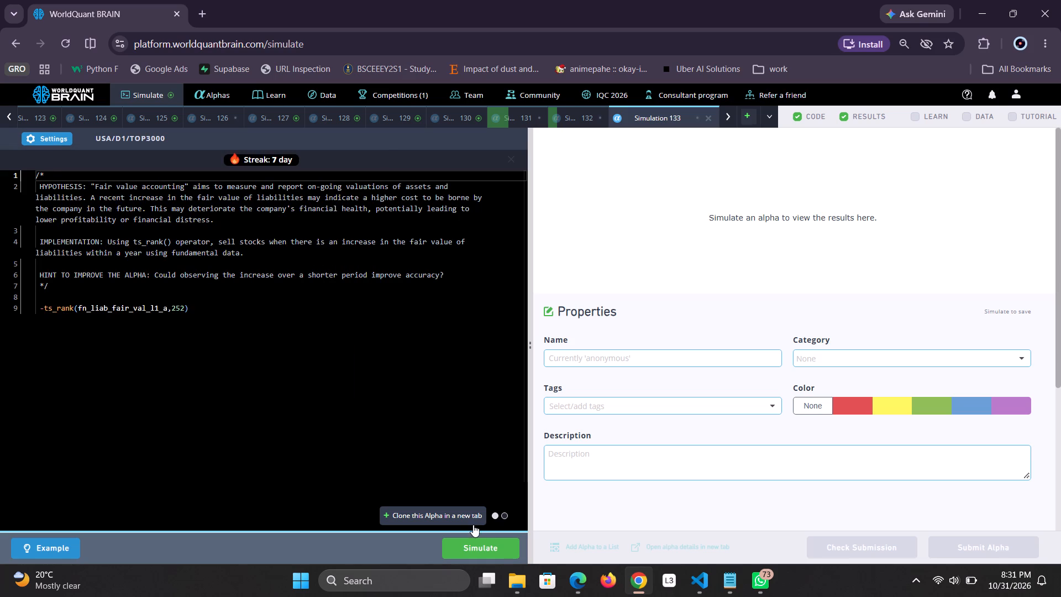
left_click(468, 554)
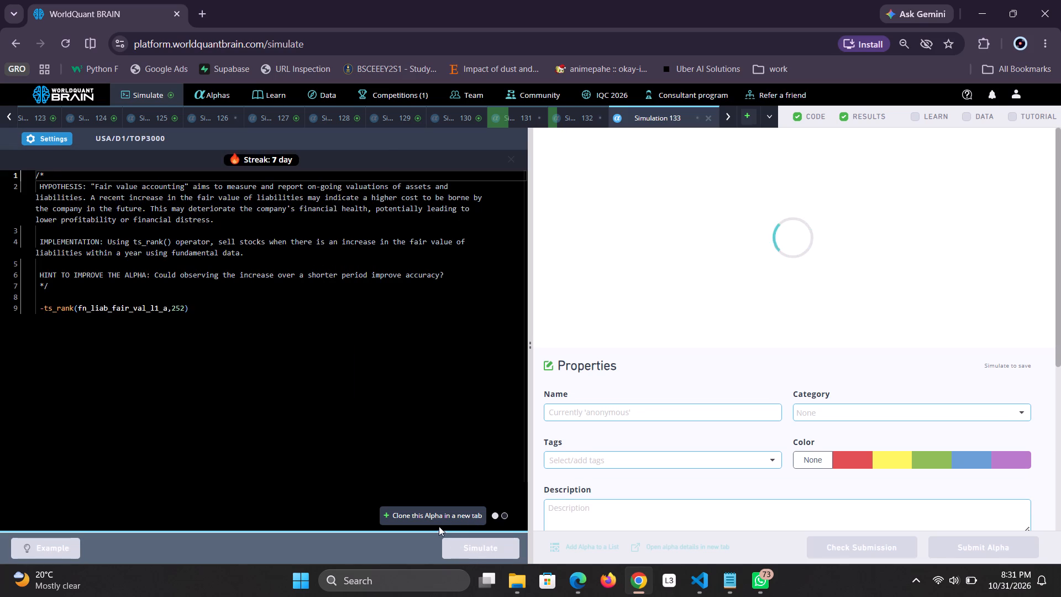
Clone the TOP3000 liabilities fair value alpha into another simulation tab and simulate it with neutralization Subindustry.
left_click(433, 519)
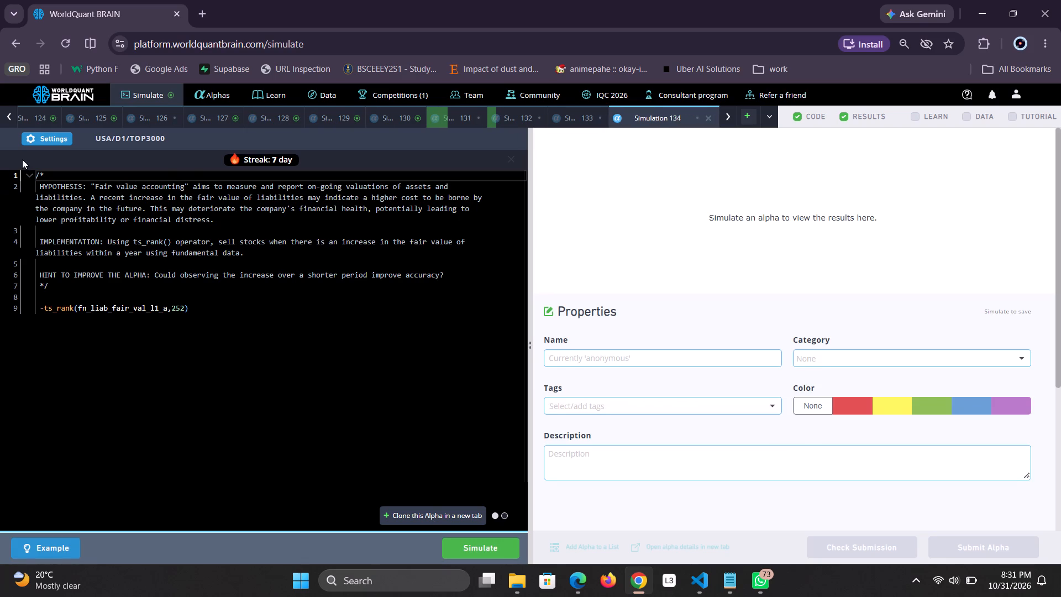
left_click(41, 142)
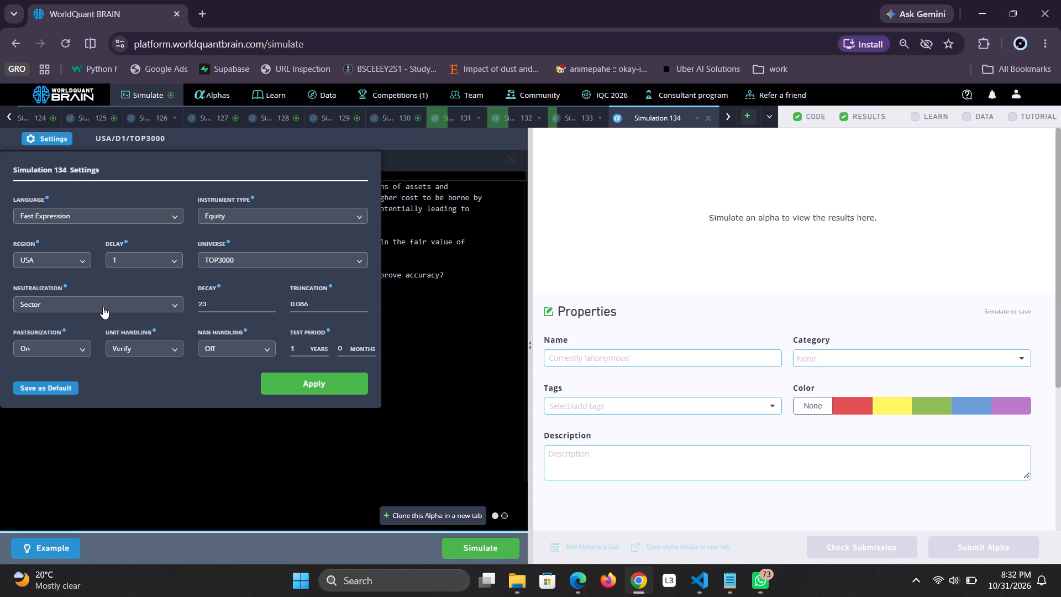
left_click(112, 307)
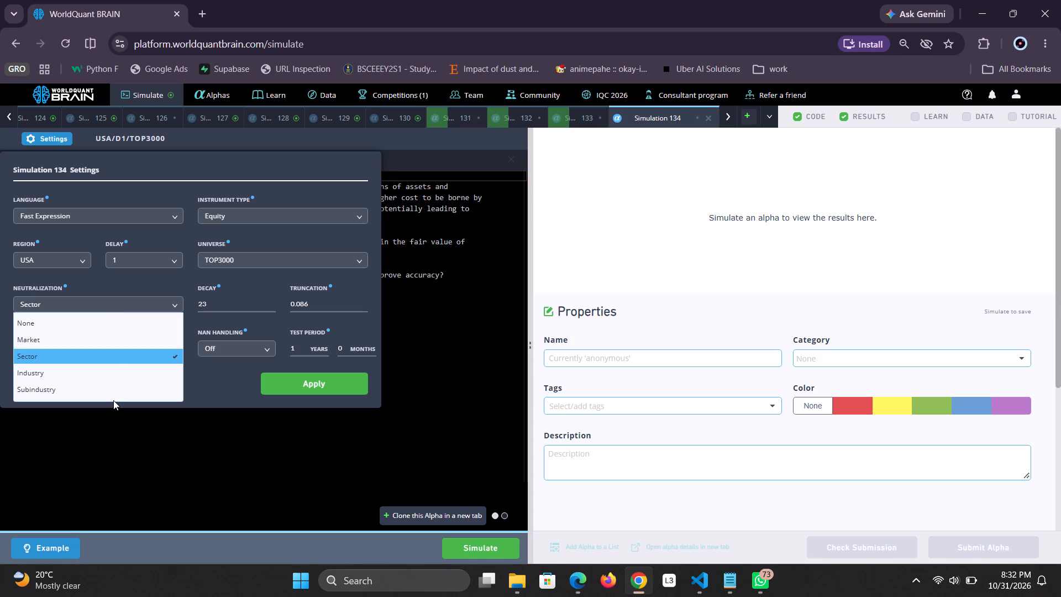
left_click(101, 392)
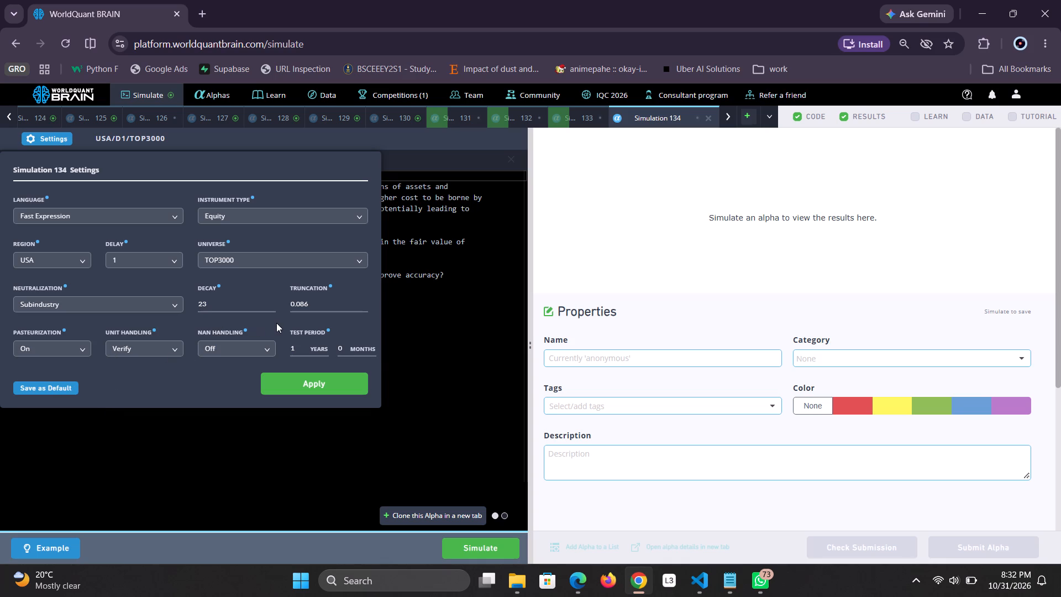
left_click(311, 376)
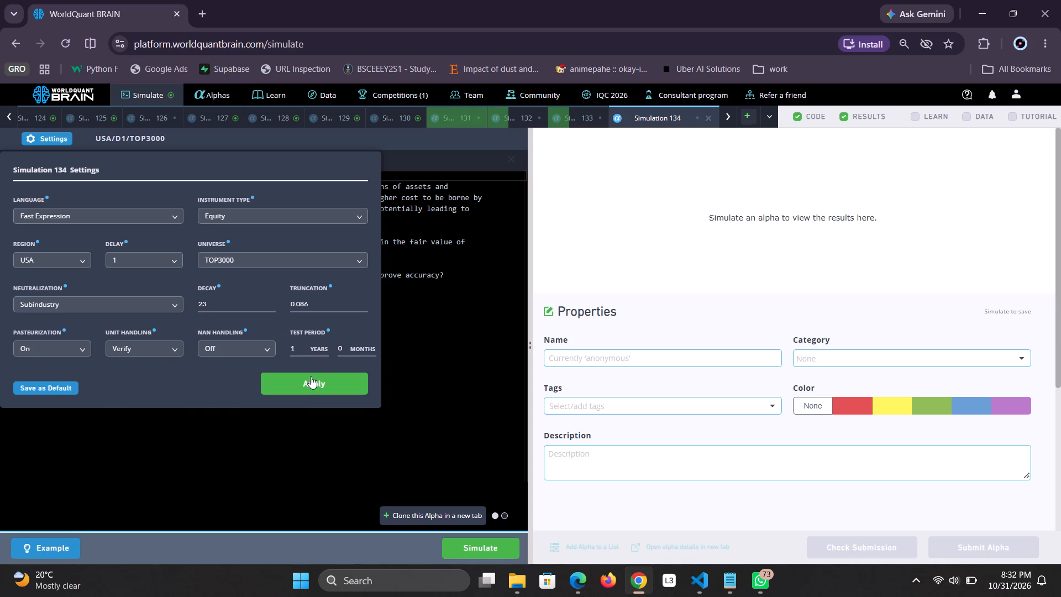
left_click(474, 544)
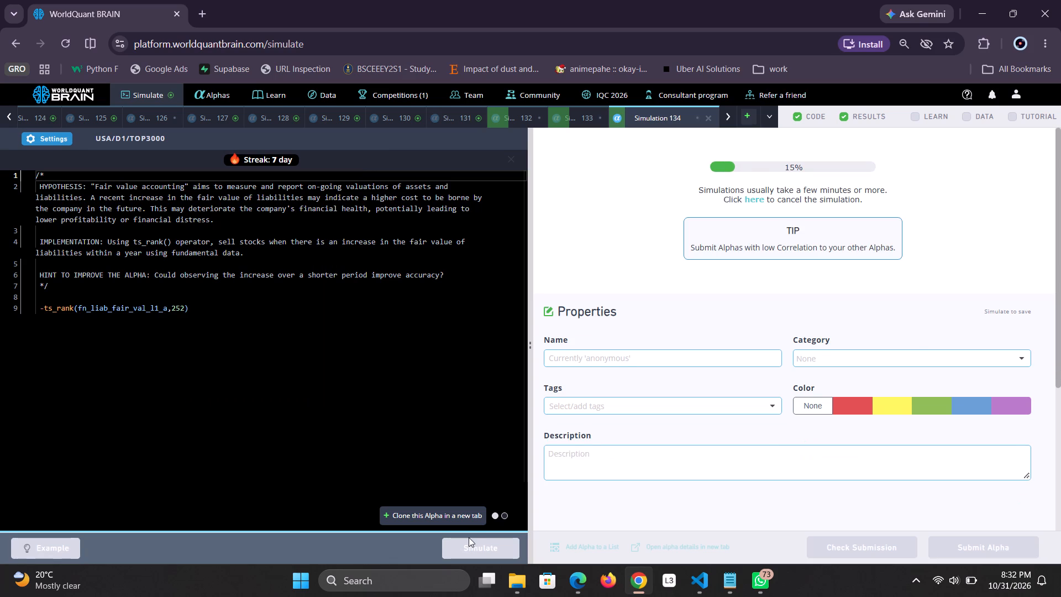
Clone the liabilities fair value alpha into a new simulation tab and replace its code with the liabilities example.
left_click(455, 512)
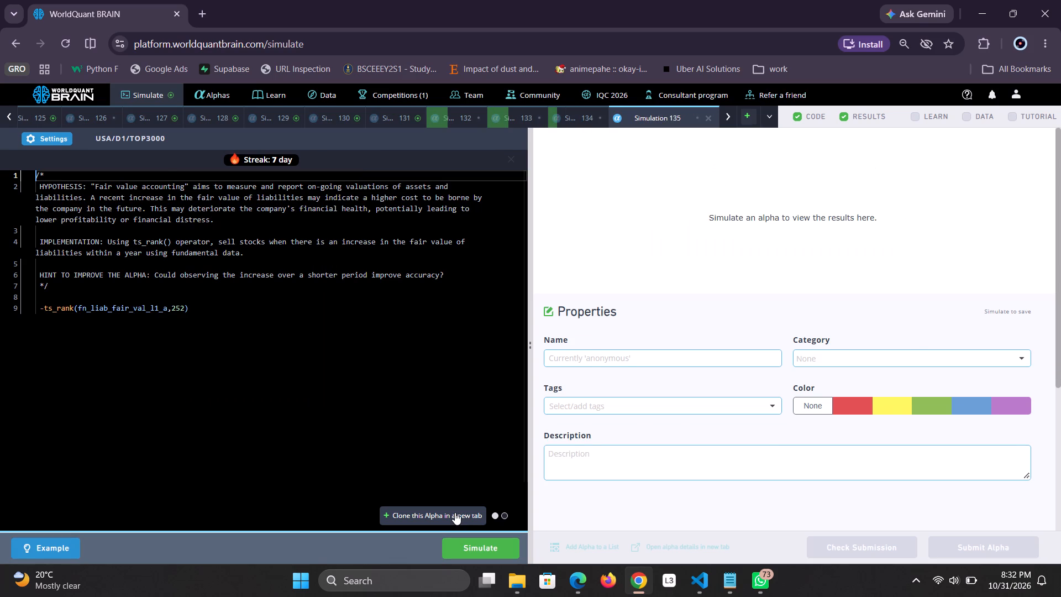
left_click(53, 554)
left_click(584, 369)
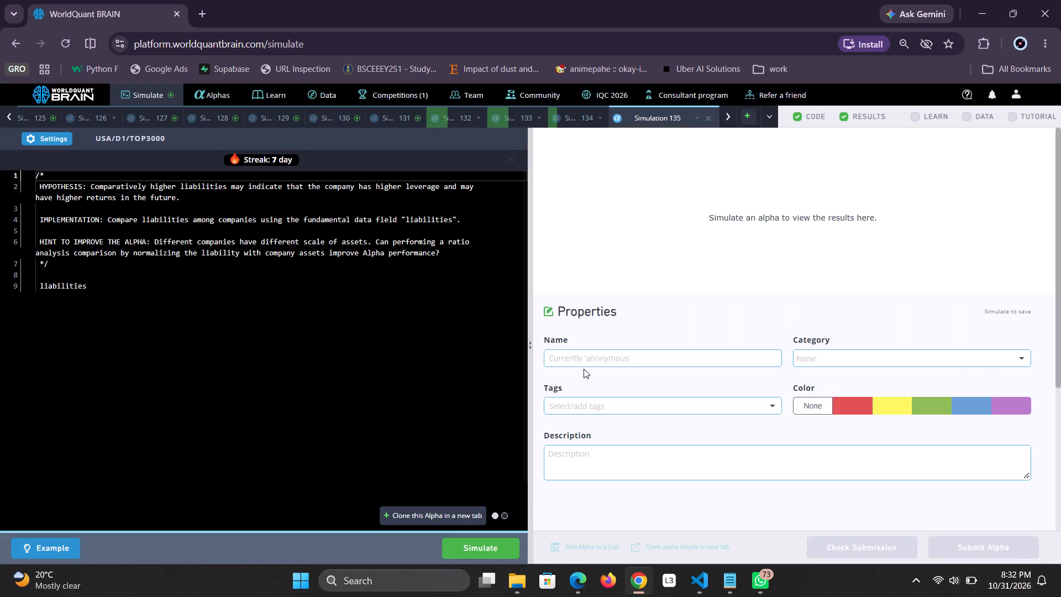
Simulate the liabilities alpha with universe TOP1000, delay 0, decay 74 and neutralization Market.
left_click(52, 139)
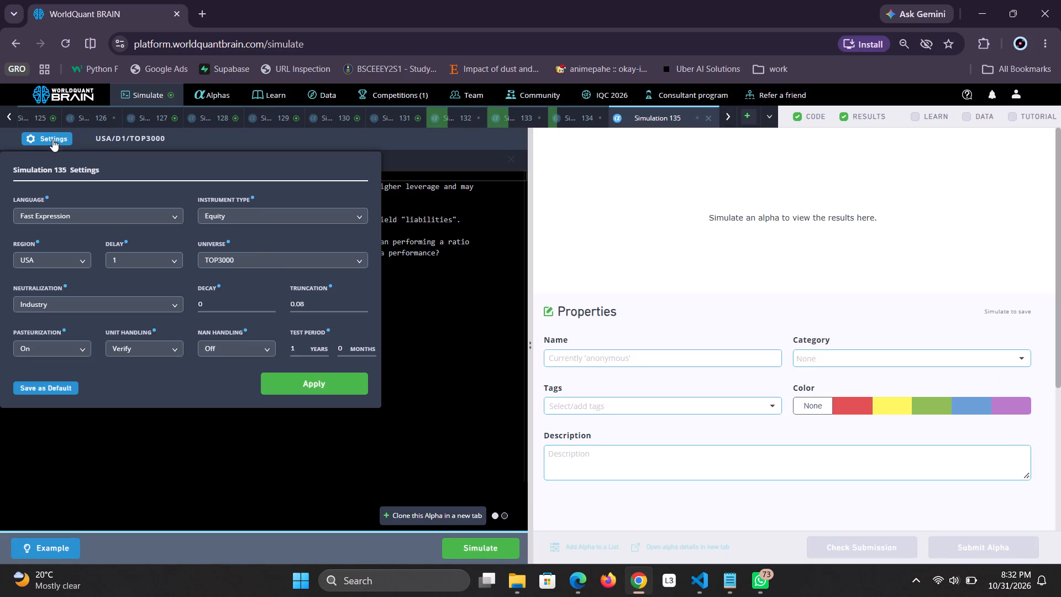
left_click(328, 254)
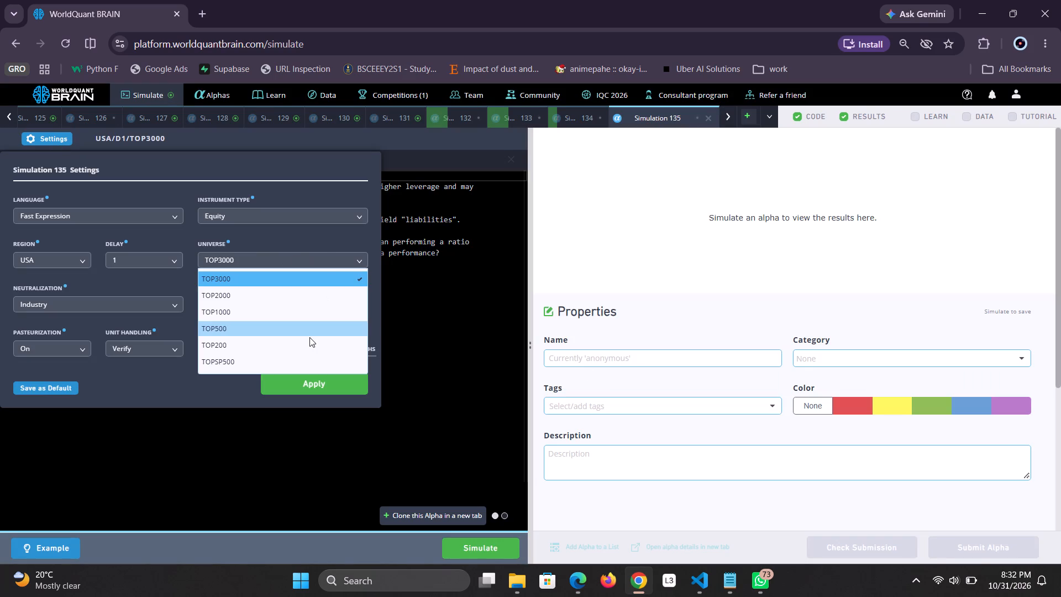
left_click(309, 337)
left_click(297, 313)
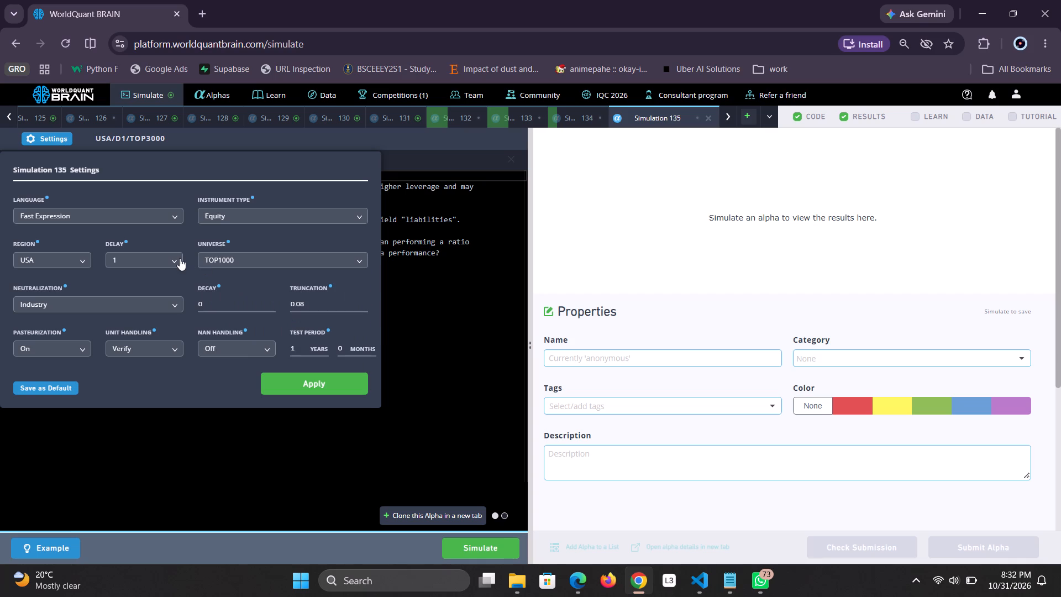
left_click(180, 258)
left_click(157, 298)
left_click(210, 305)
key("BackSpace")
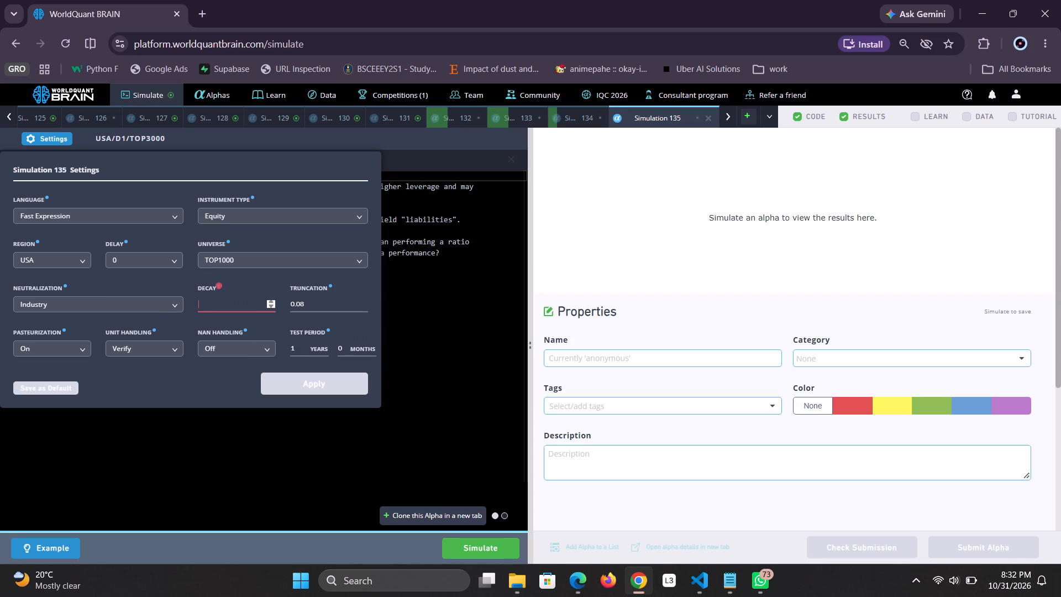
key("7")
key("4")
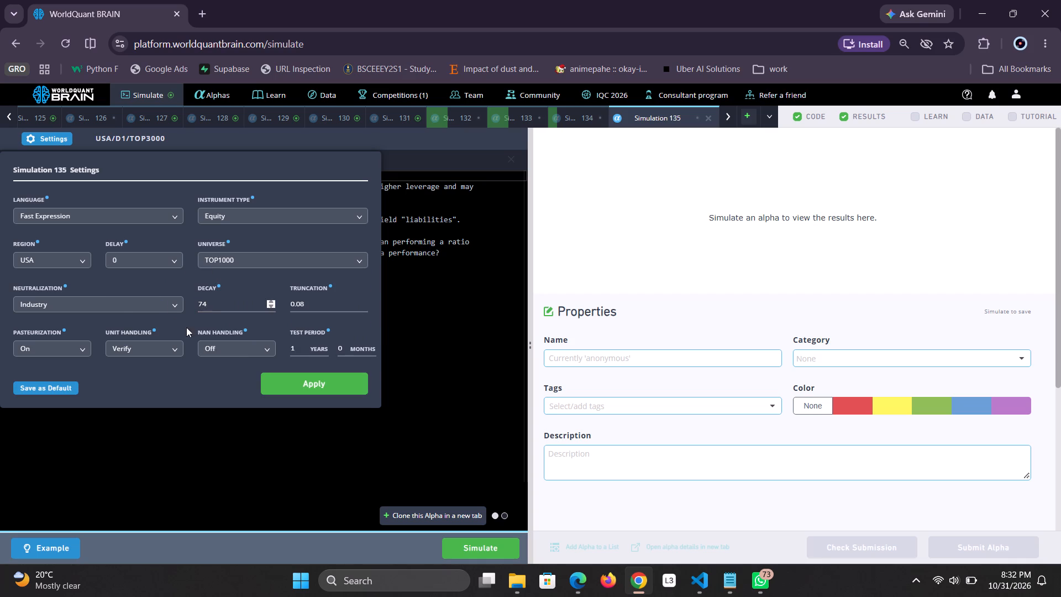
left_click(118, 305)
left_click(116, 343)
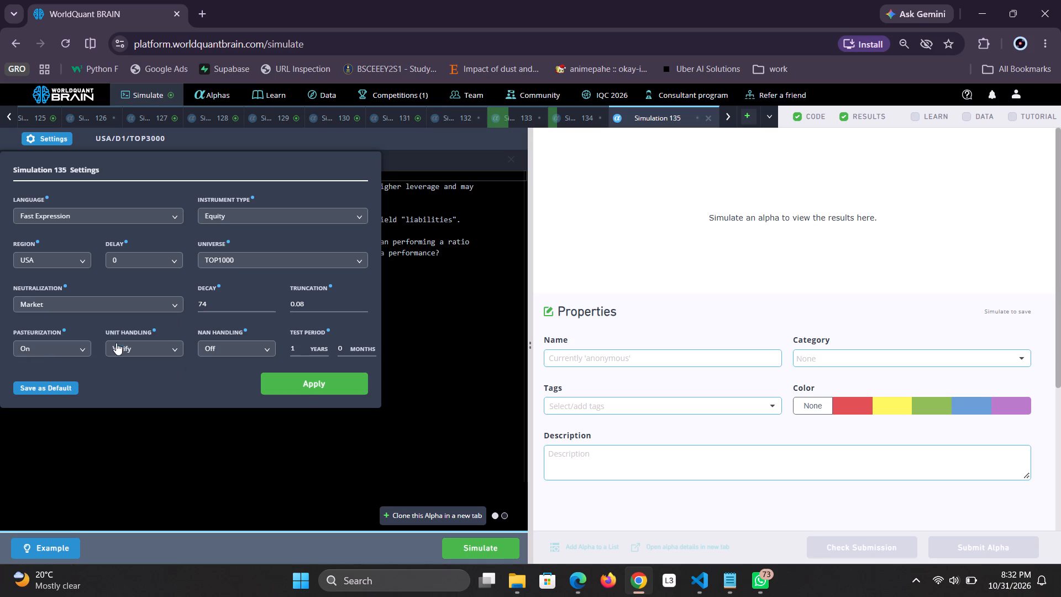
left_click(302, 383)
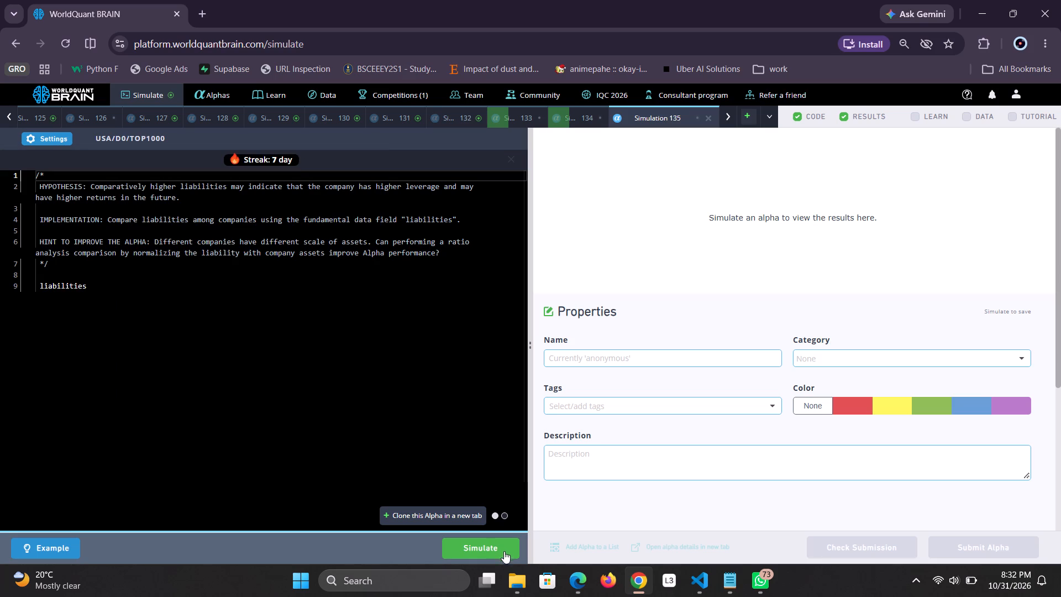
left_click(502, 548)
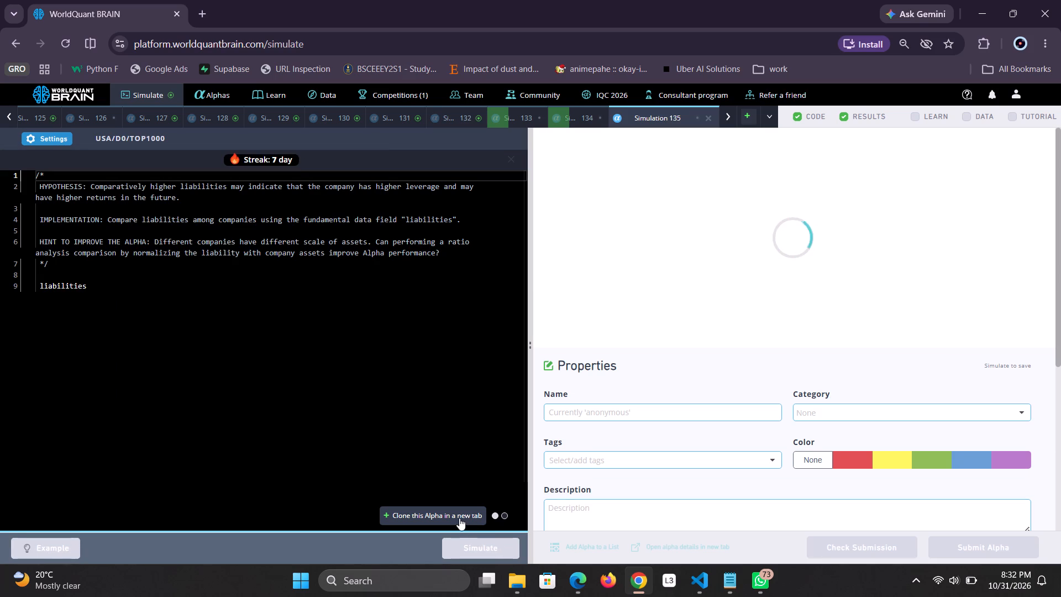
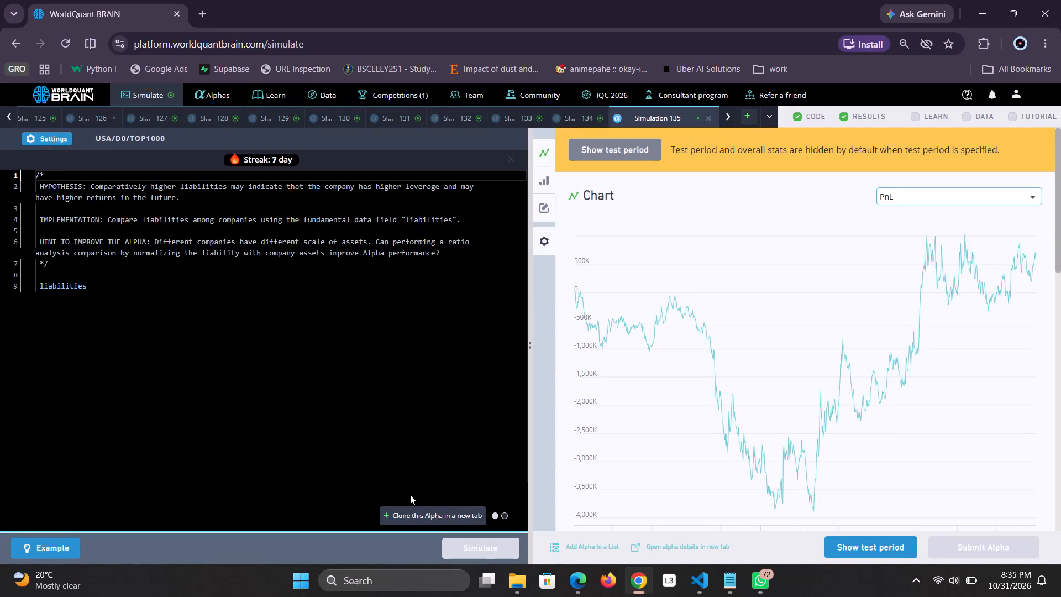
Clone the liabilities alpha into a new simulation tab and replace its code with the FFO to long-term debt example.
left_click(422, 513)
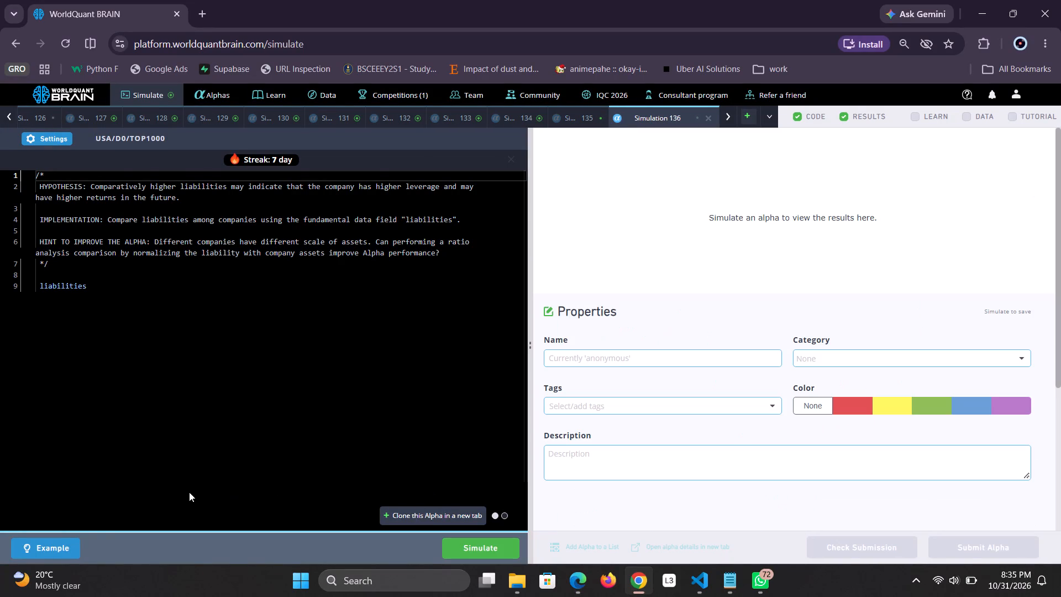
left_click(62, 546)
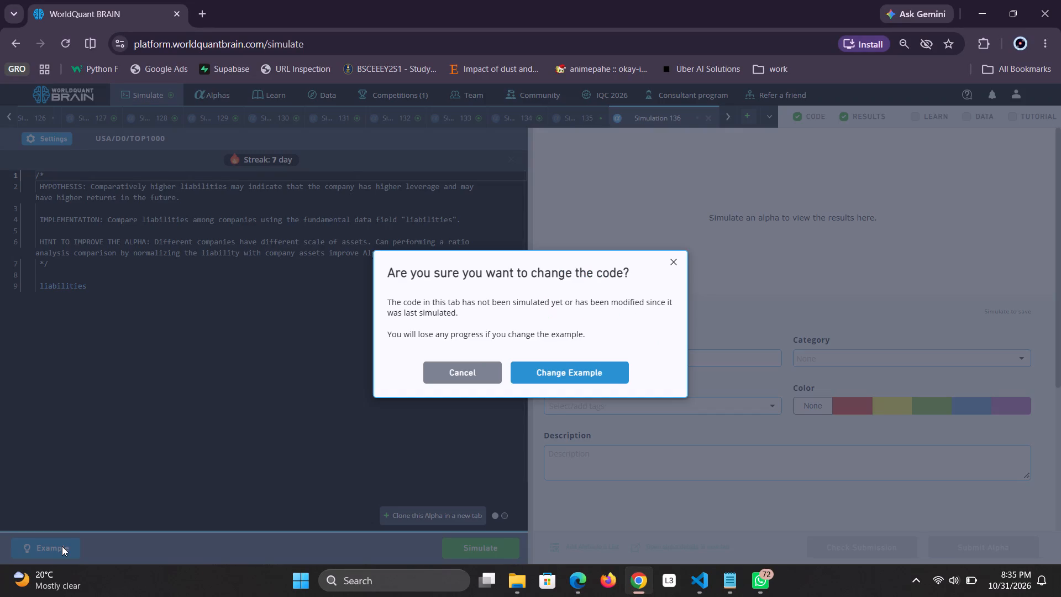
left_click(549, 375)
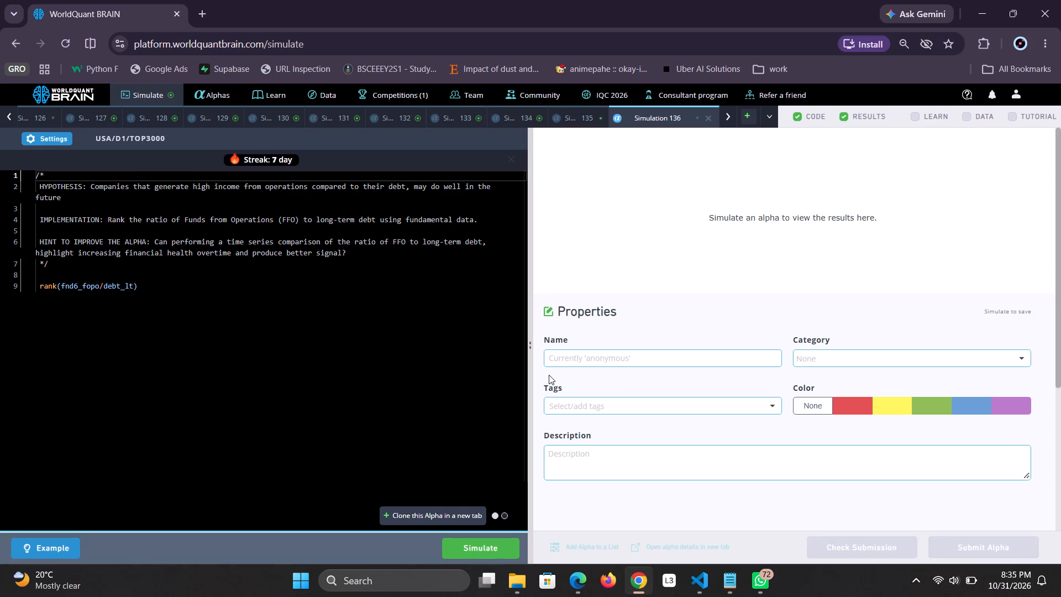
Simulate the rank(fnd6_fopo/debt_lt) alpha with universe TOP500 and decay 46.
left_click(43, 144)
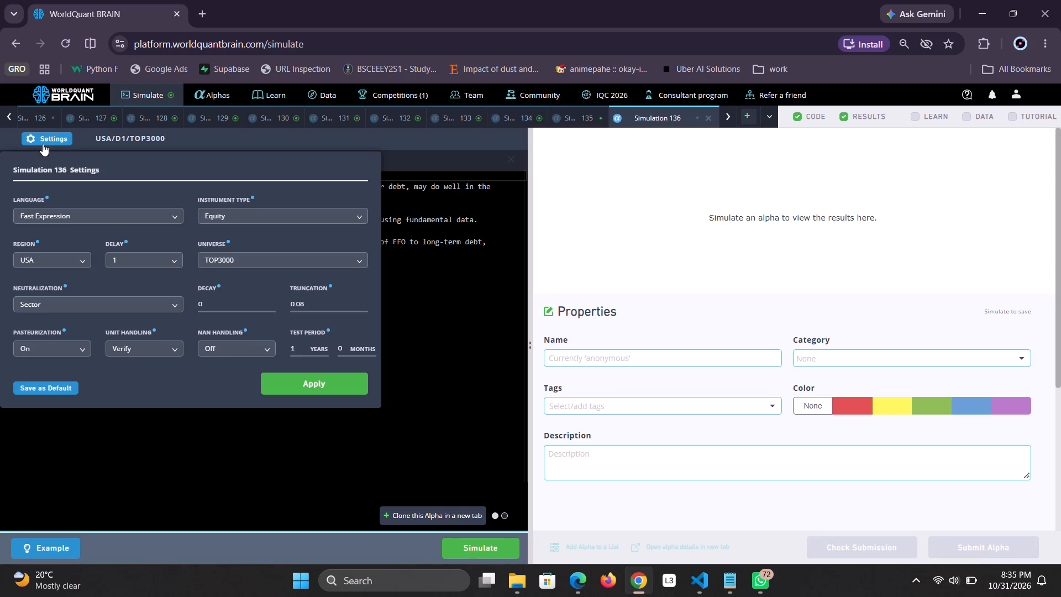
left_click(206, 262)
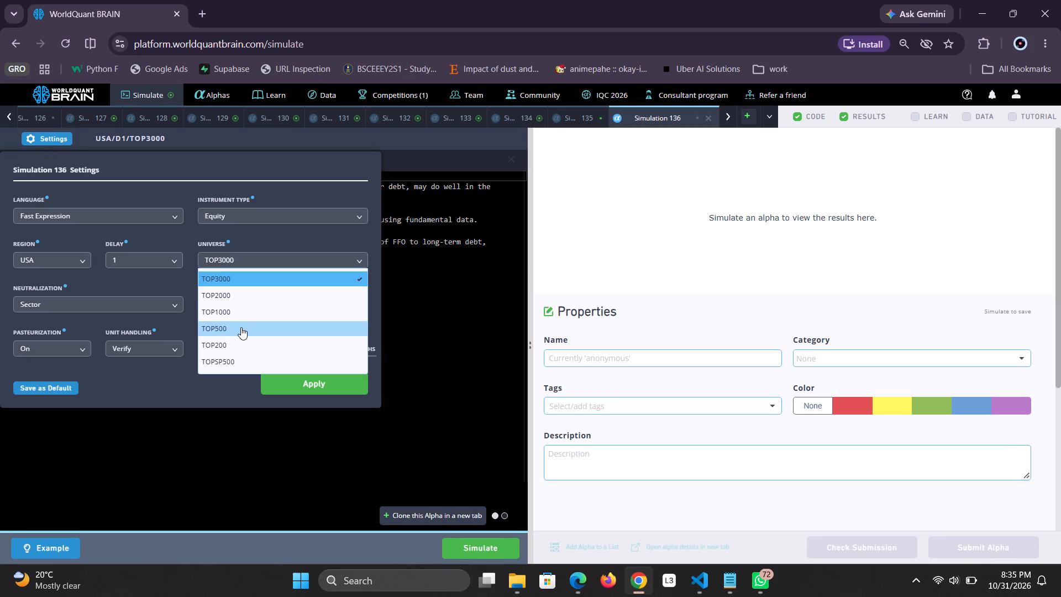
left_click(241, 327)
left_click(218, 305)
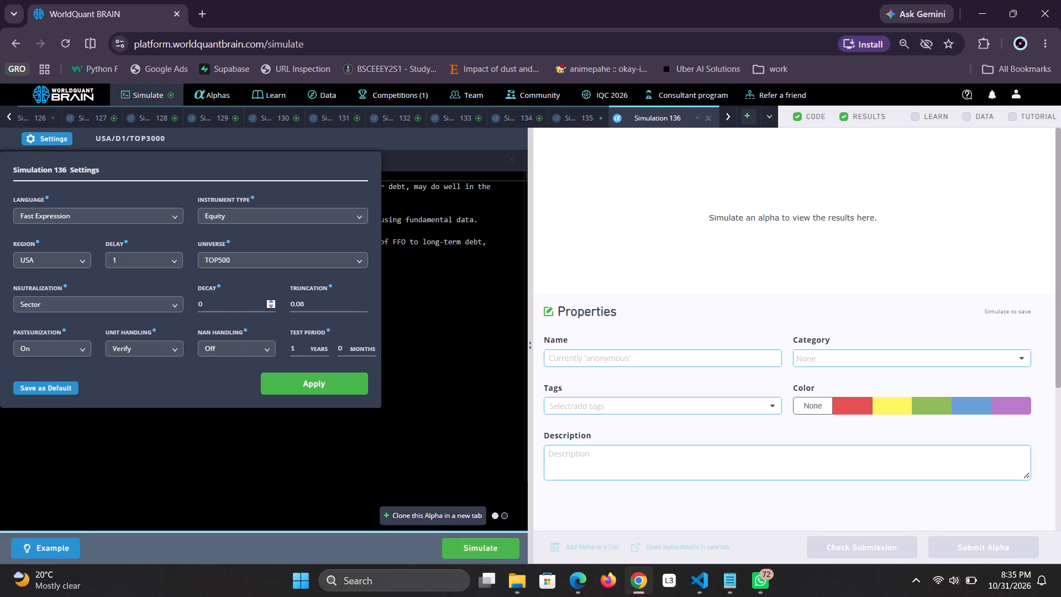
key("BackSpace")
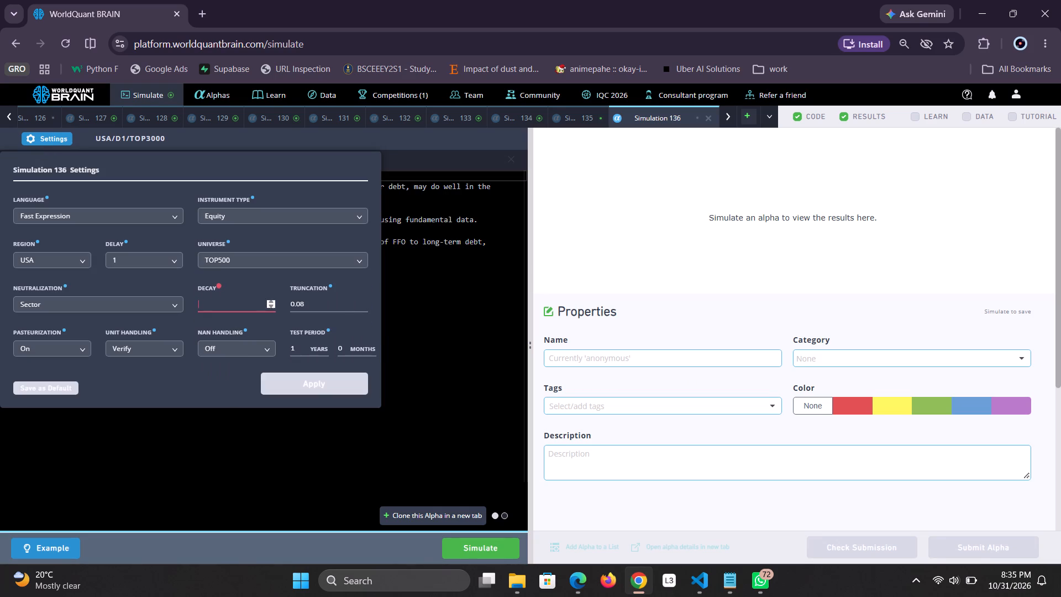
type("46")
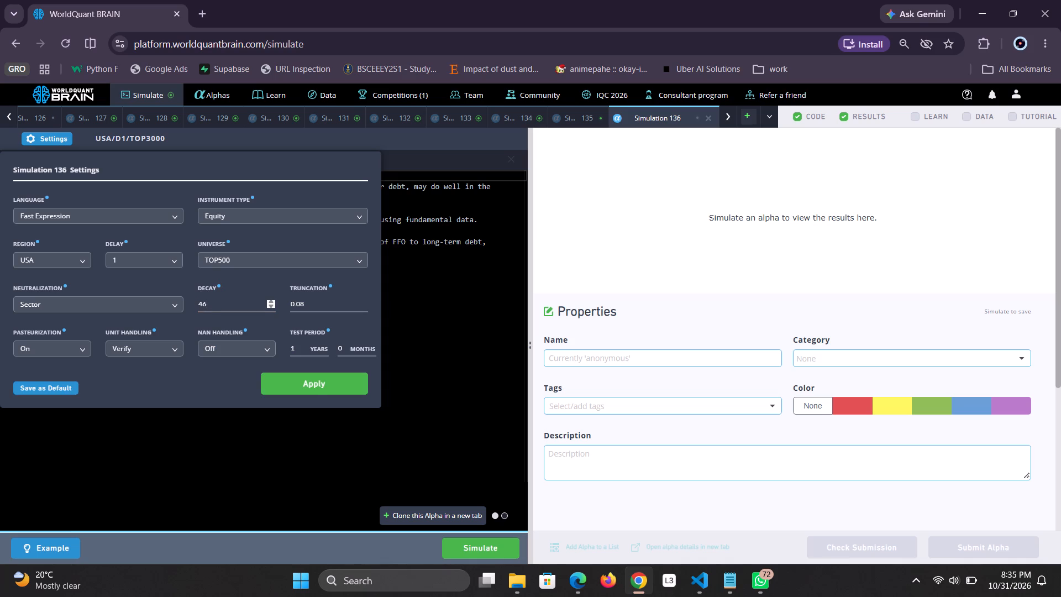
left_click(319, 379)
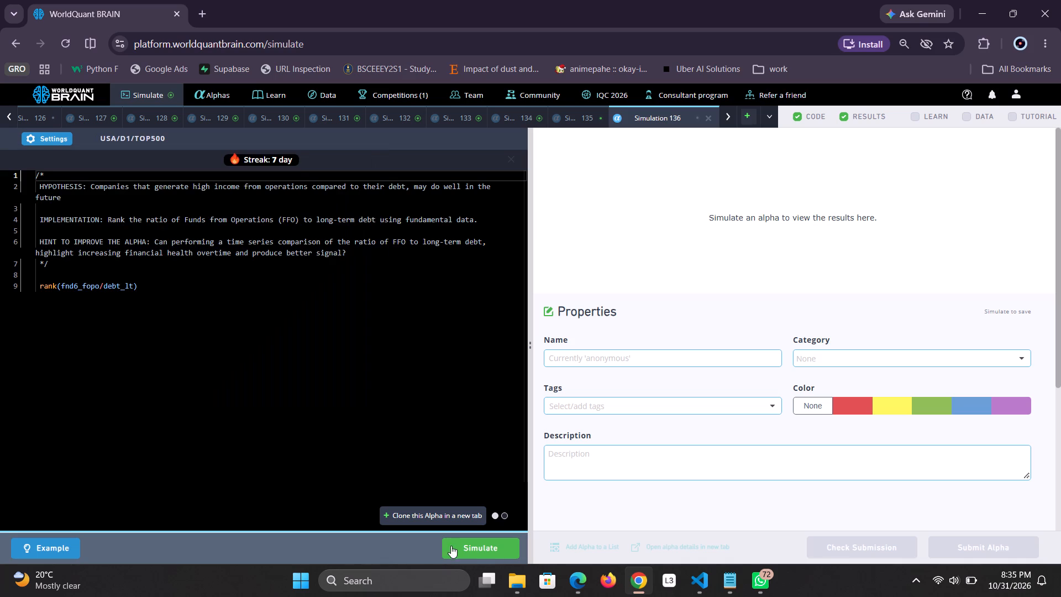
left_click(474, 553)
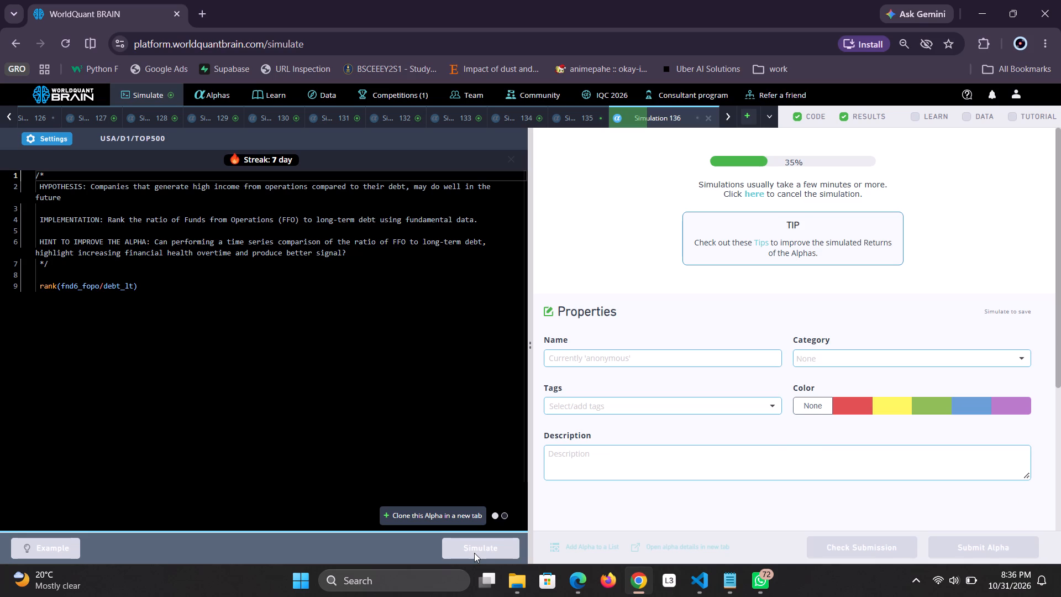
Clone the FFO to long-term debt alpha into a new simulation tab and replace its code with the -rank(ebit / capex) example.
left_click(450, 516)
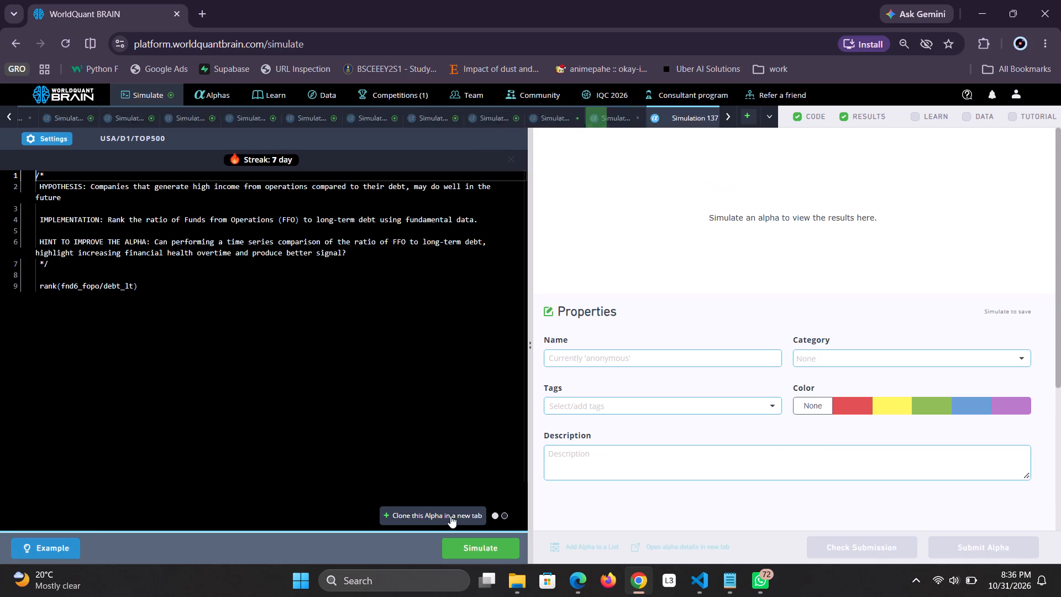
left_click(57, 549)
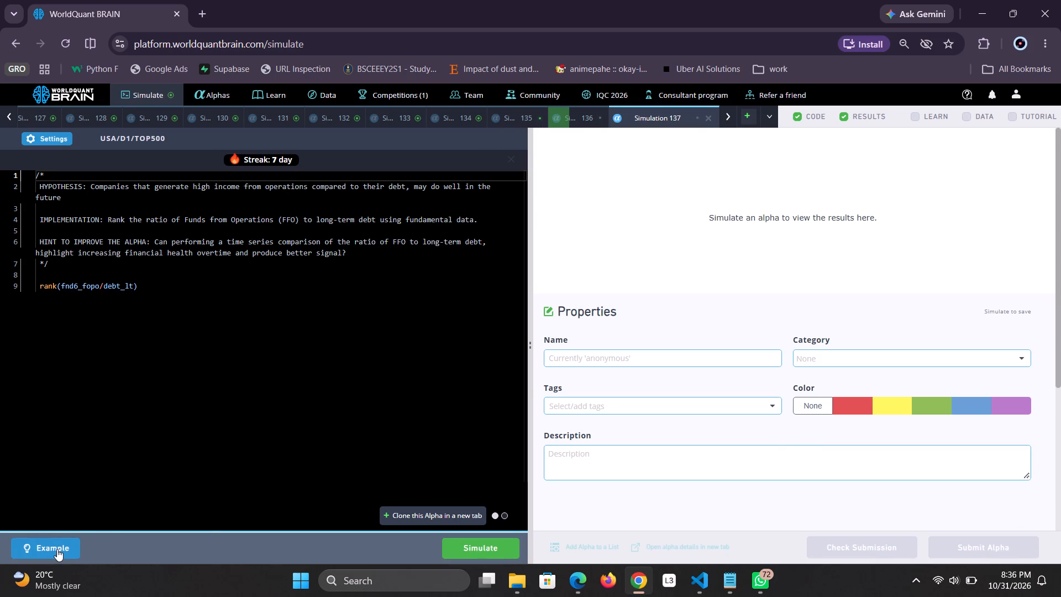
left_click(590, 373)
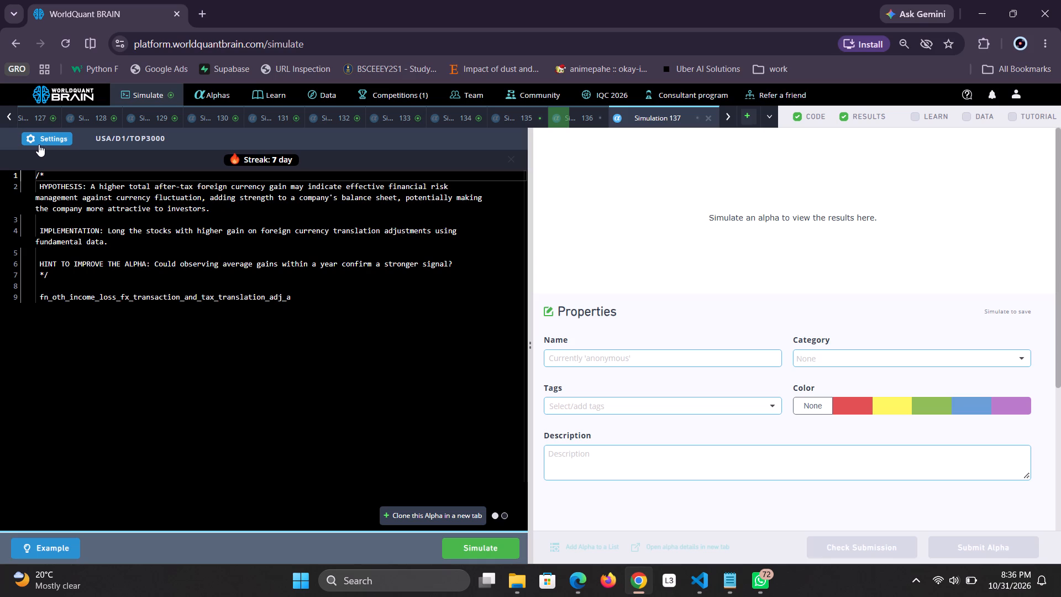
left_click(66, 542)
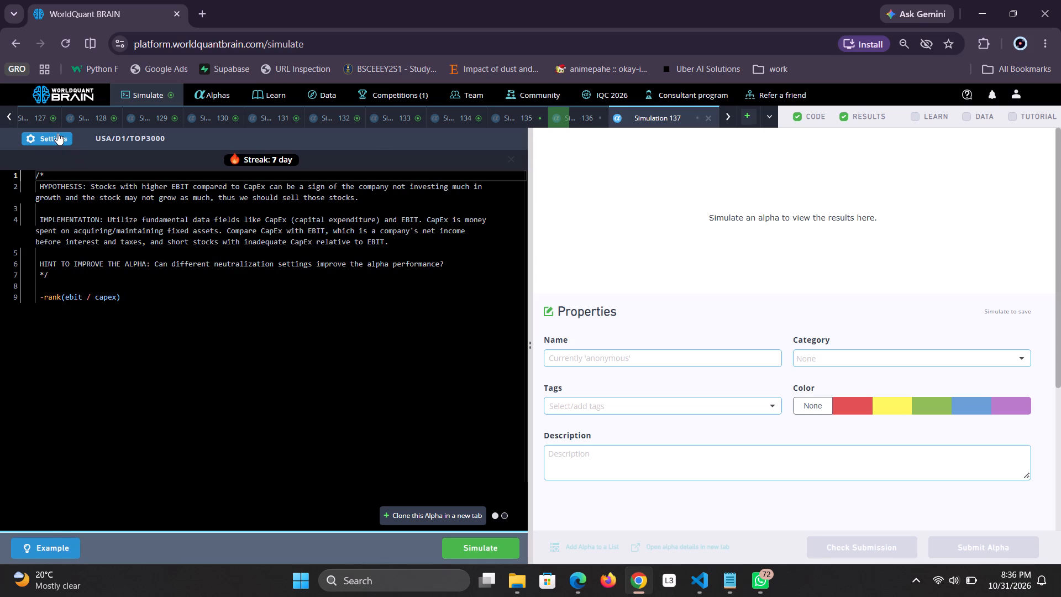
Simulate the EBIT to CapEx alpha with delay 0, universe TOP500, decay 43 and neutralization Industry.
left_click(57, 133)
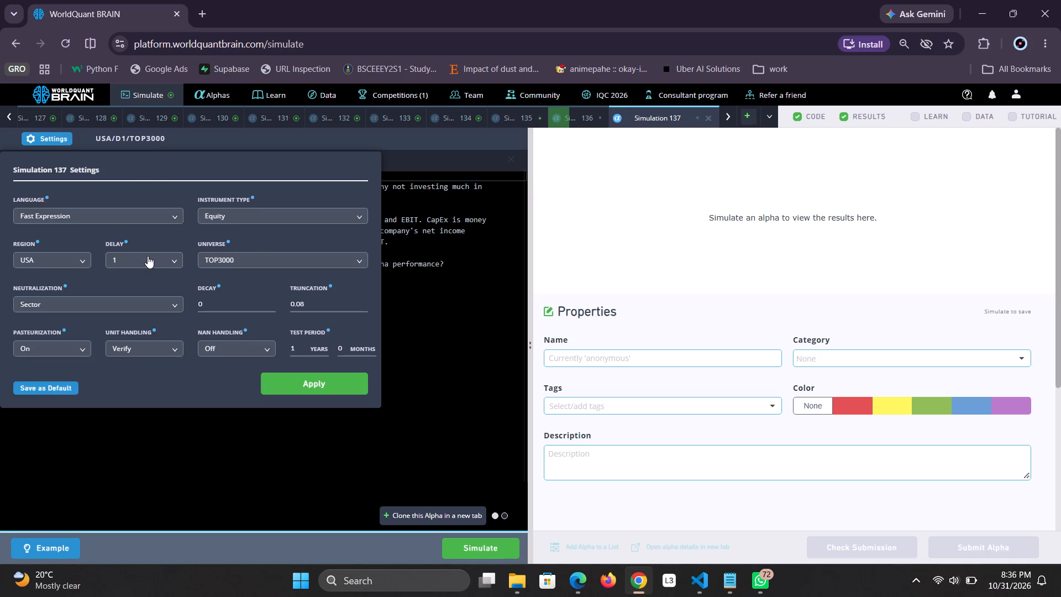
left_click(146, 256)
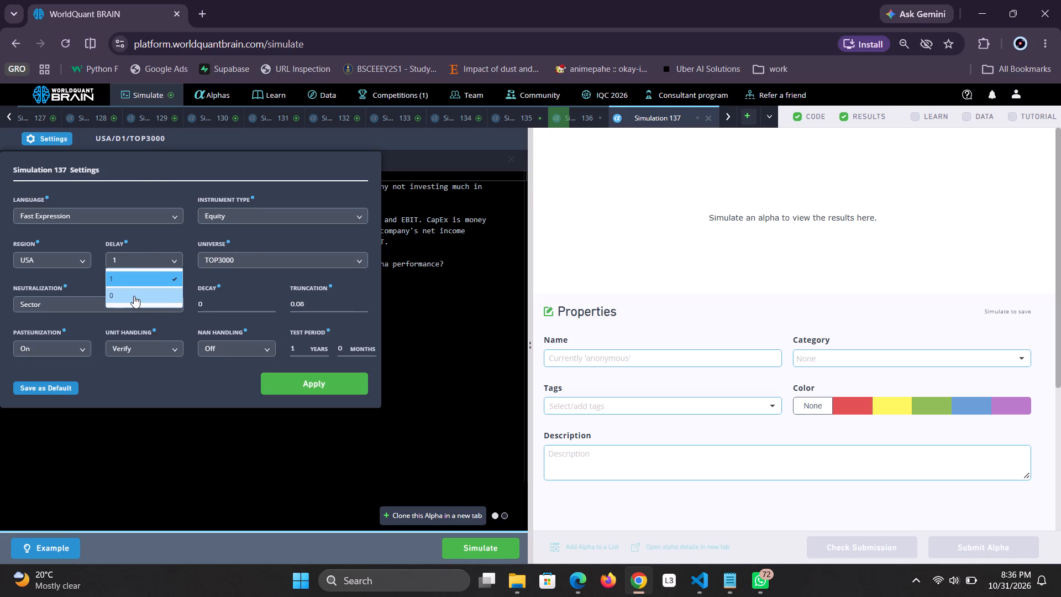
left_click(134, 296)
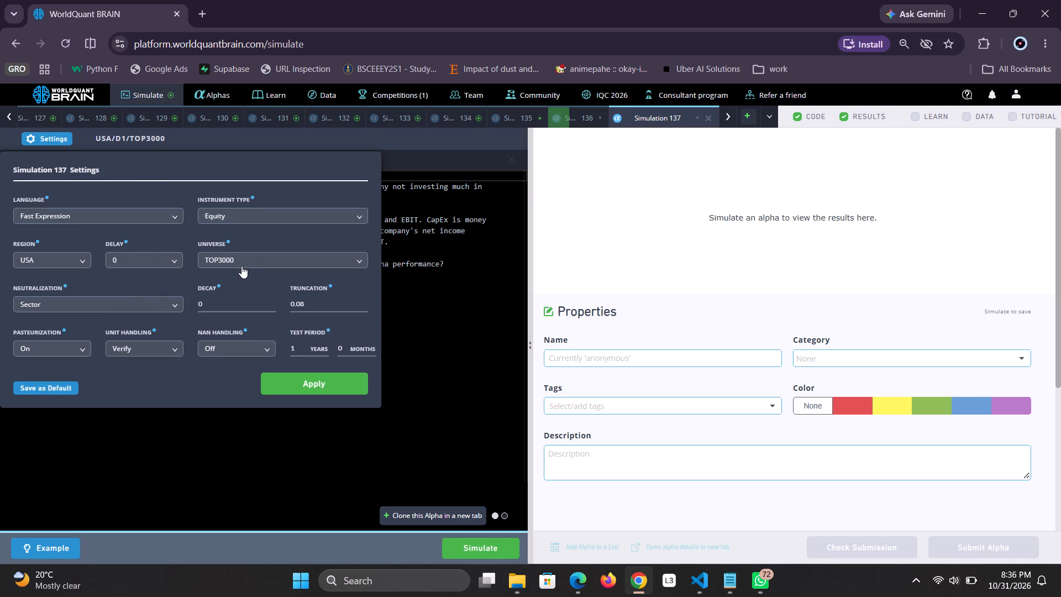
left_click(241, 261)
left_click(240, 330)
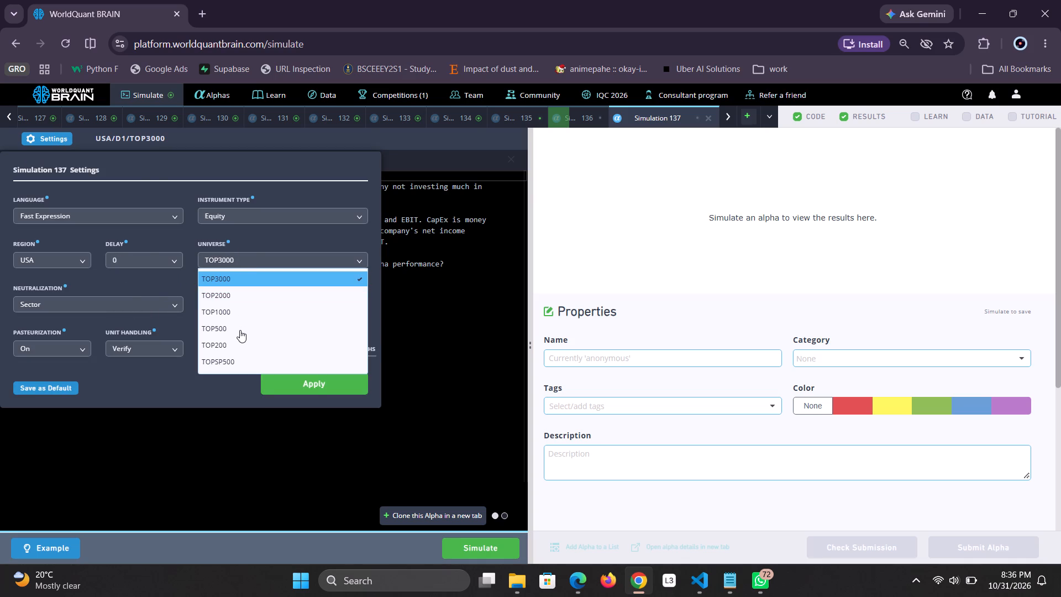
left_click(219, 300)
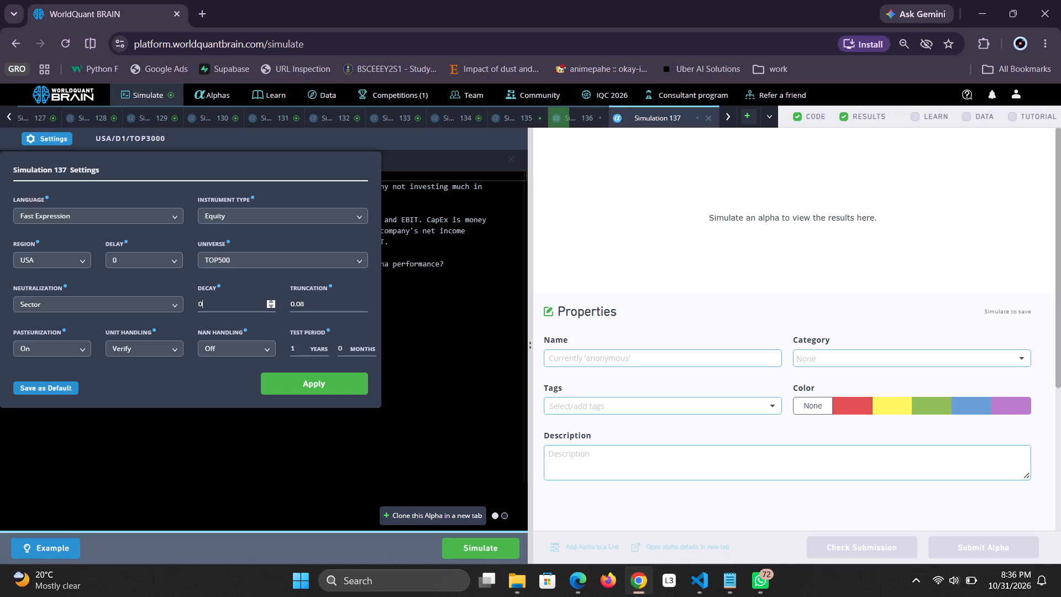
key("BackSpace")
type("43")
left_click(130, 302)
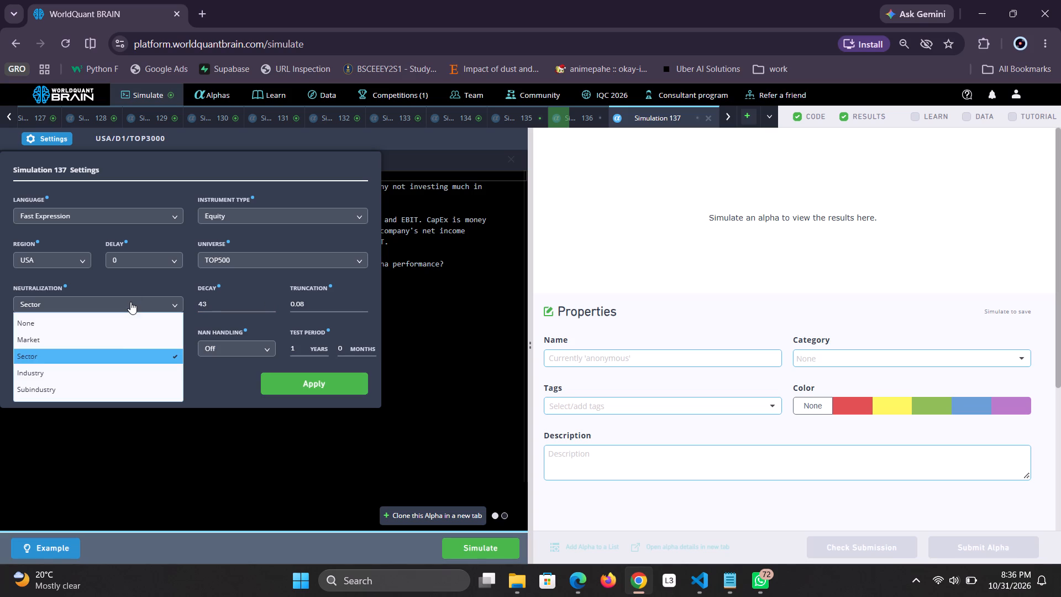
left_click(112, 368)
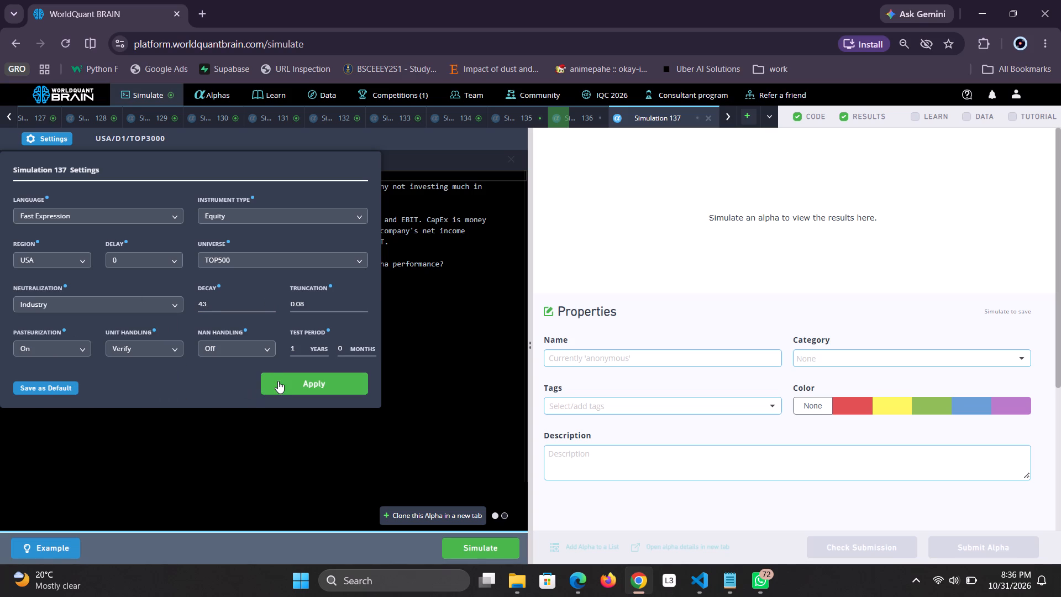
left_click(278, 381)
left_click(469, 547)
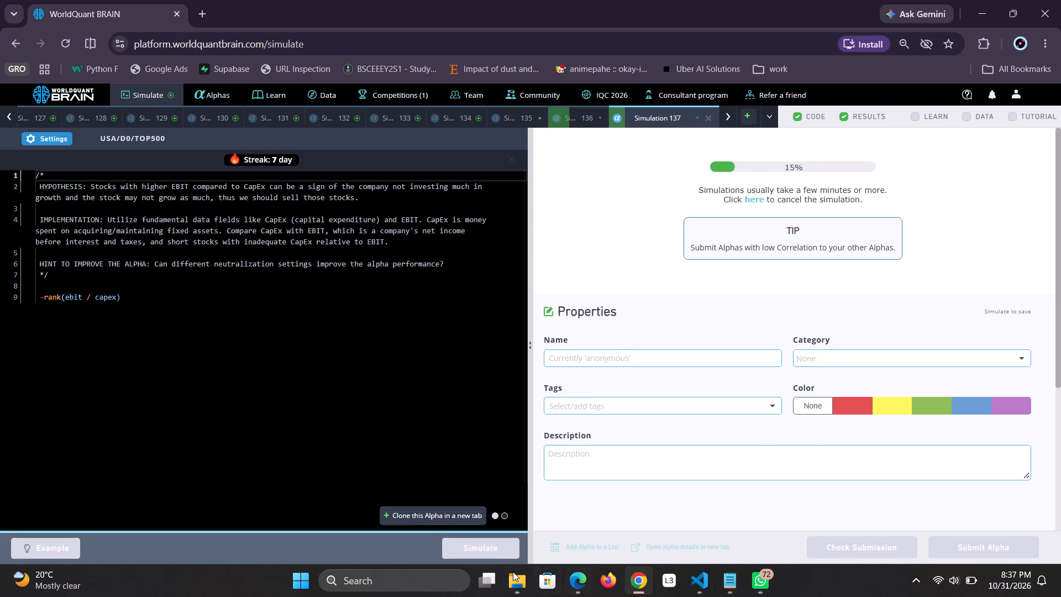
Clone the EBIT to CapEx alpha into a new simulation tab and replace its code with the asset fair value and domestic/foreign EBIT example.
left_click(401, 514)
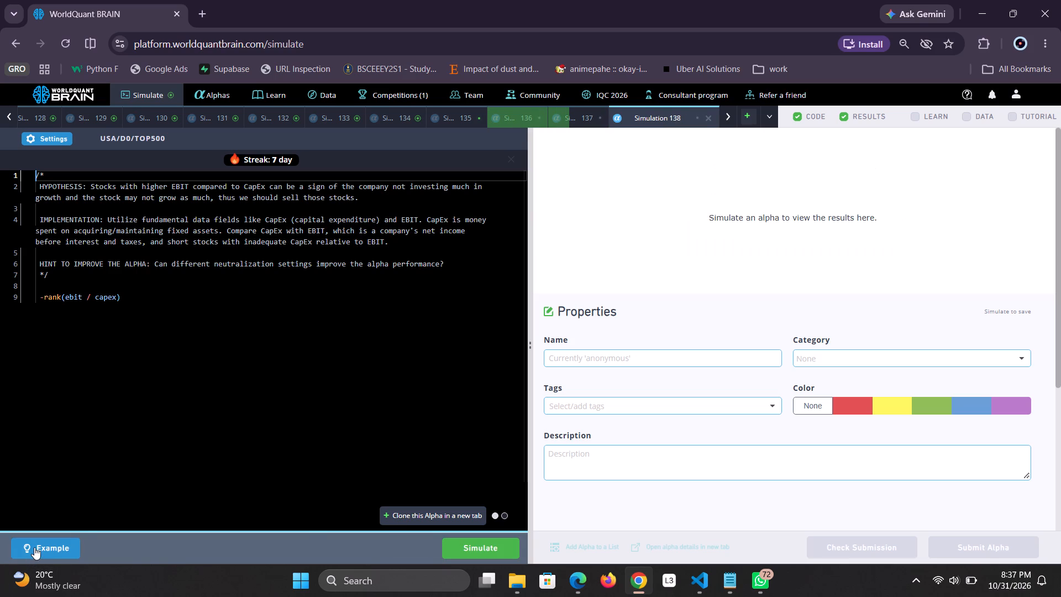
left_click(34, 547)
left_click(530, 375)
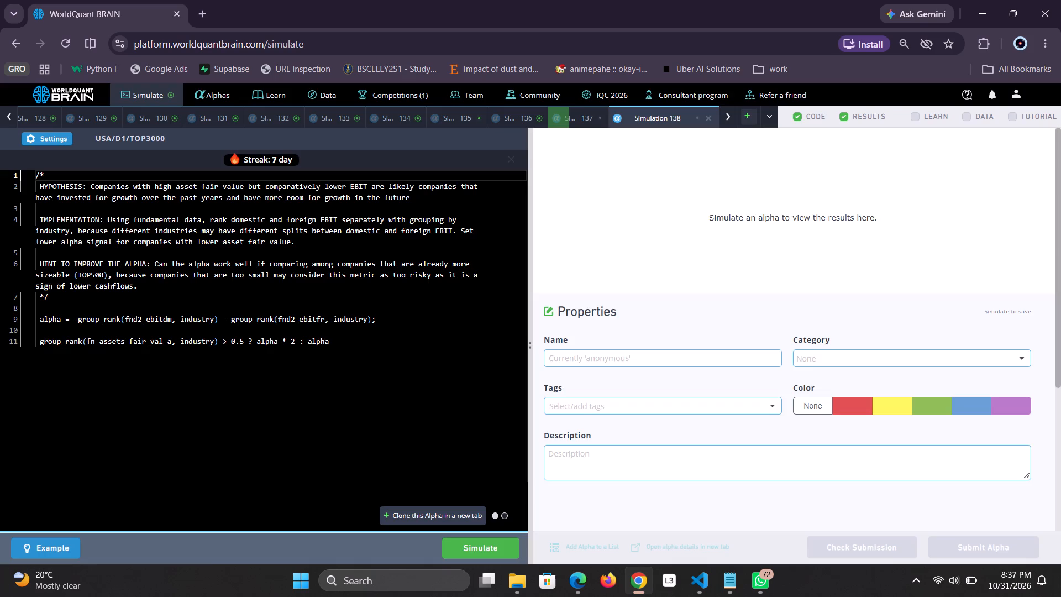
Simulate the asset fair value and EBIT group_rank alpha with universe TOP1000, decay 64 and neutralization Market.
left_click(61, 142)
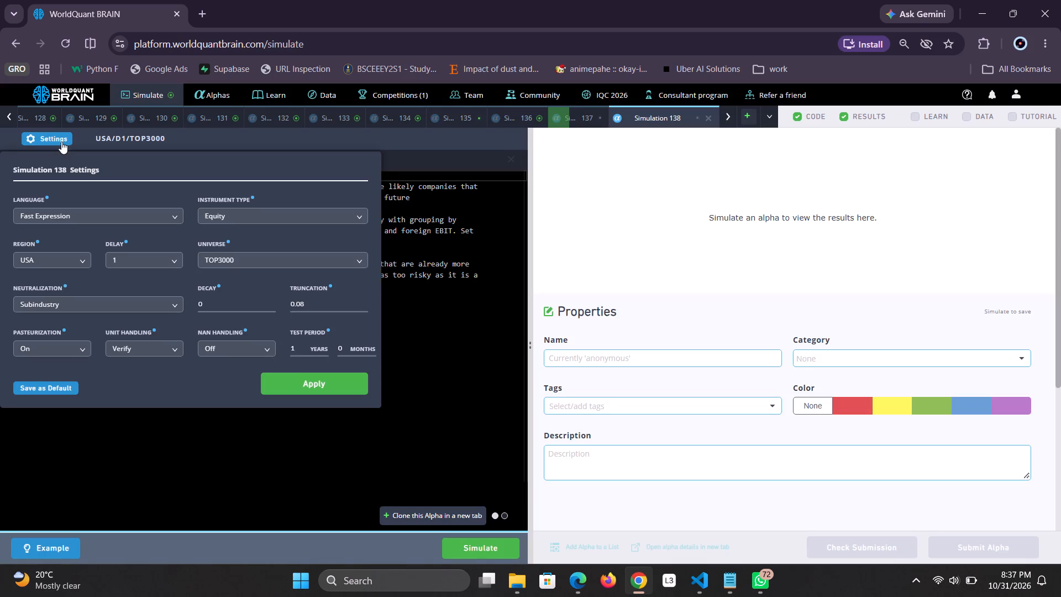
left_click(238, 259)
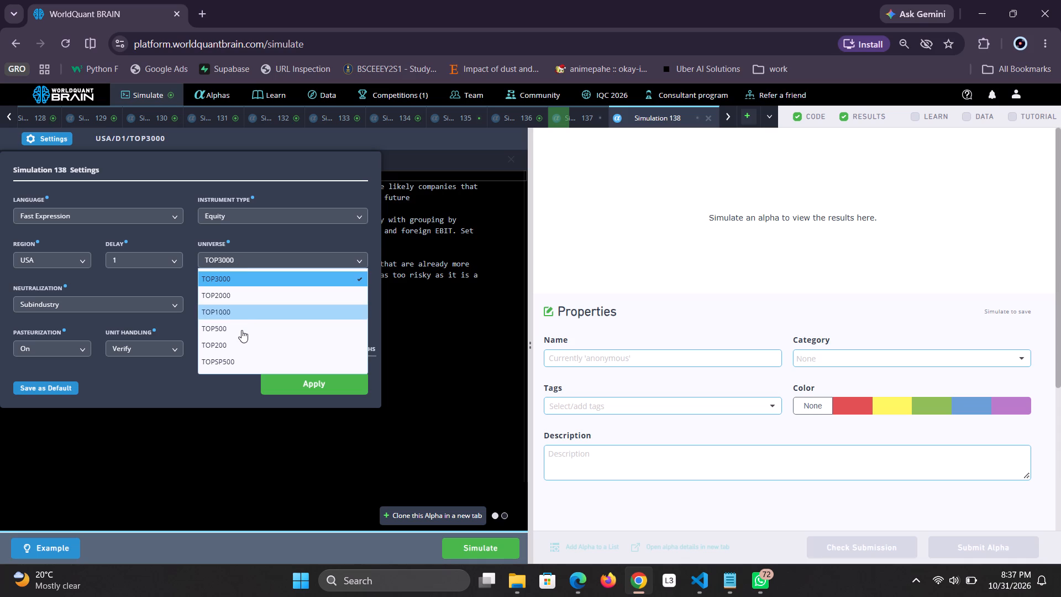
left_click(241, 318)
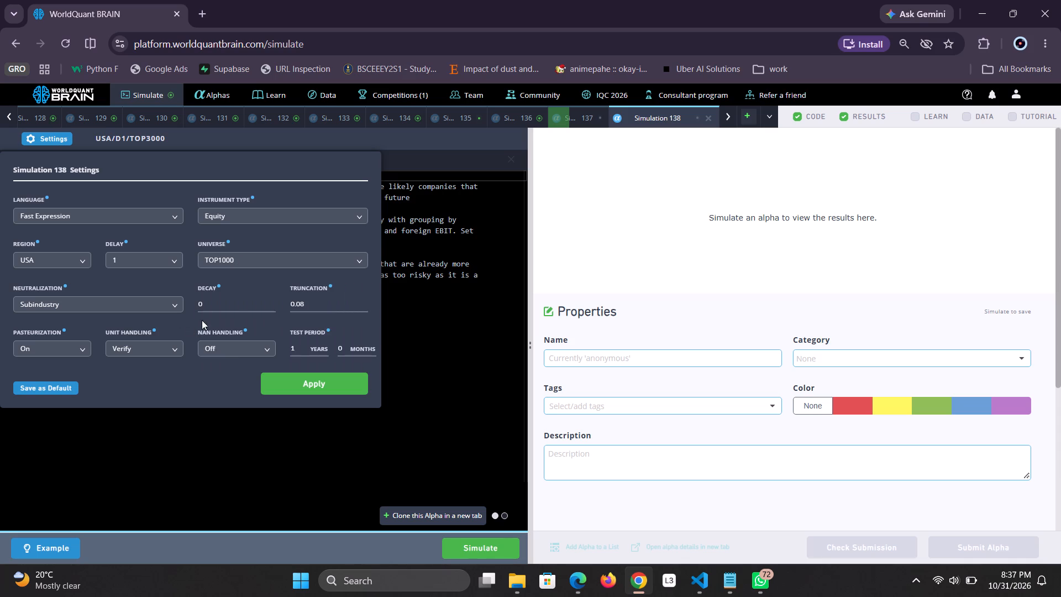
left_click(218, 294)
left_click(219, 298)
key("BackSpace")
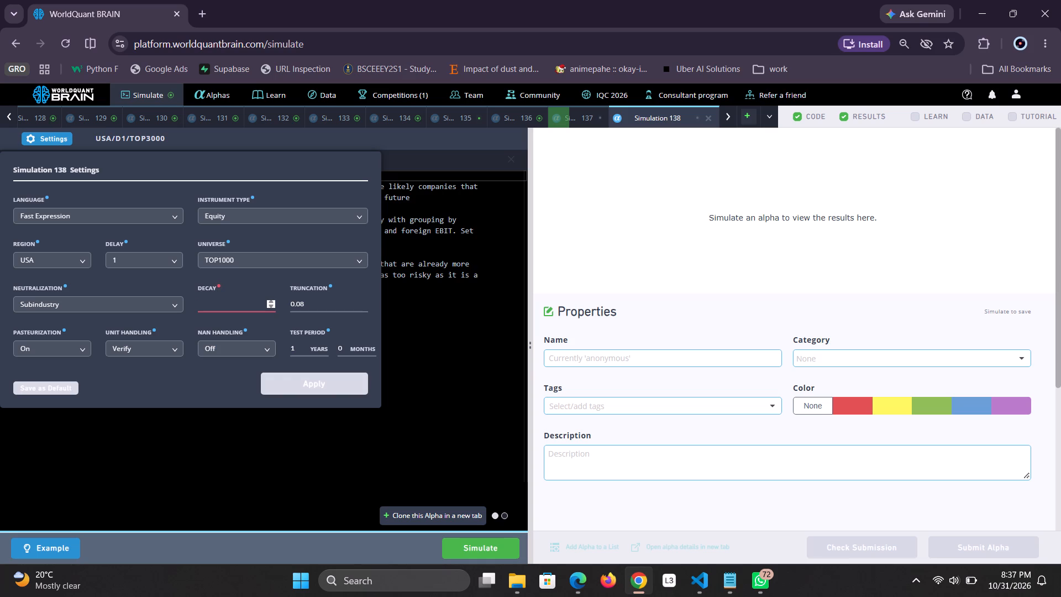
key("6")
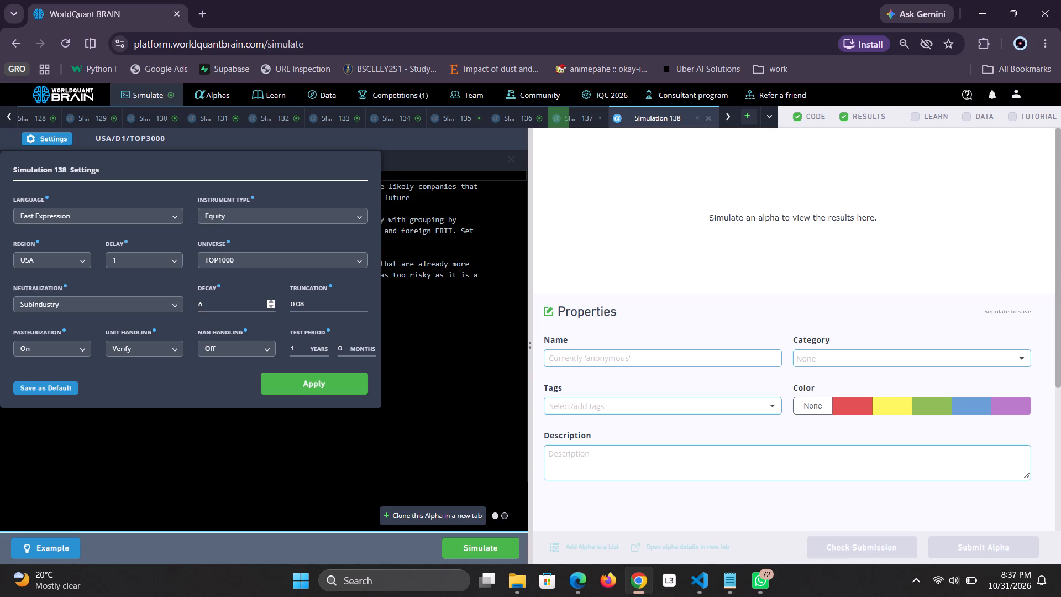
key("4")
left_click(169, 302)
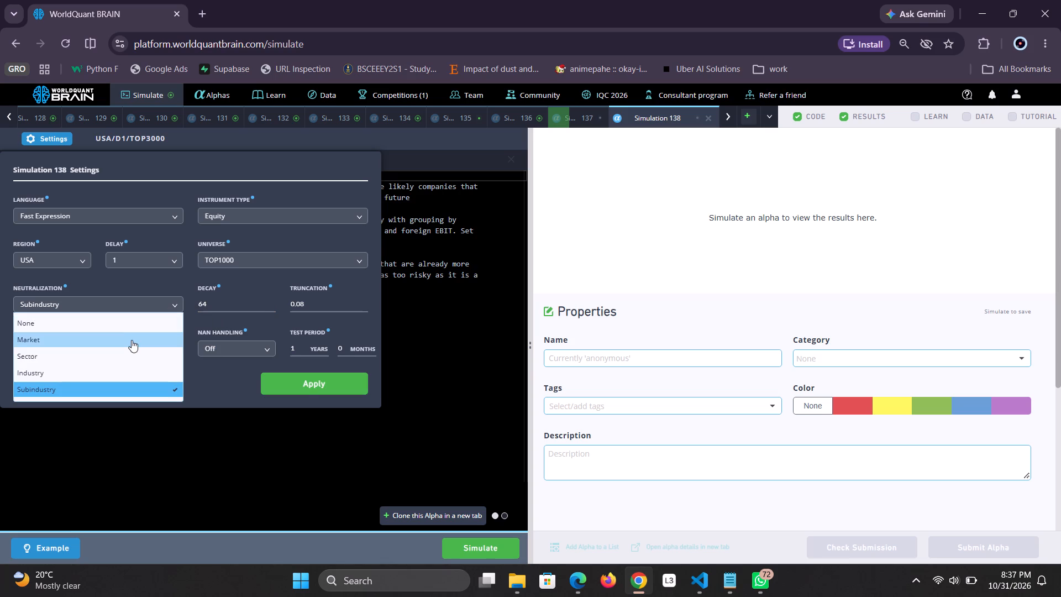
left_click(130, 341)
left_click(301, 391)
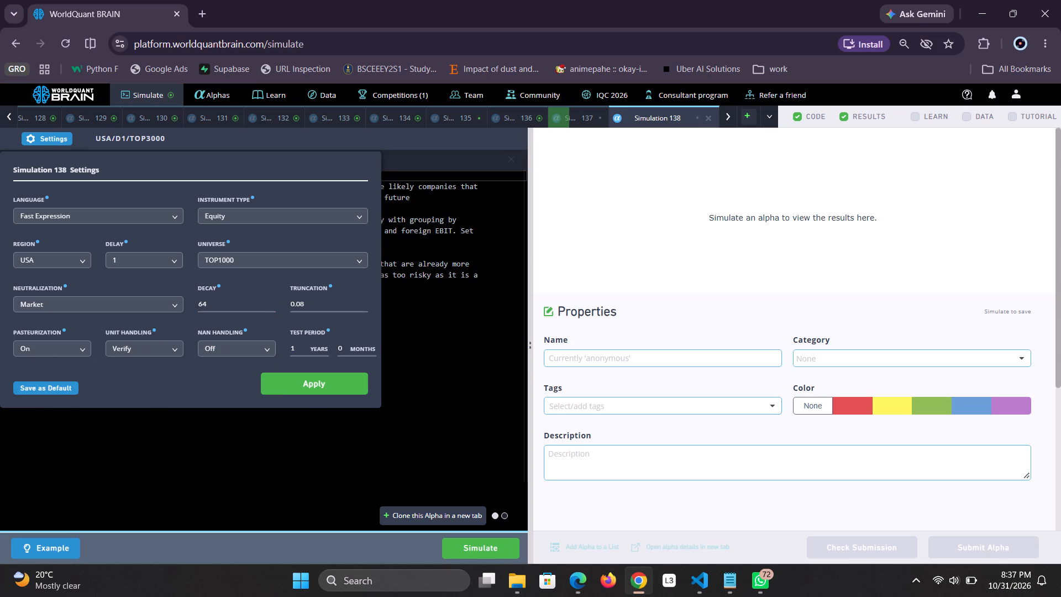
left_click(476, 546)
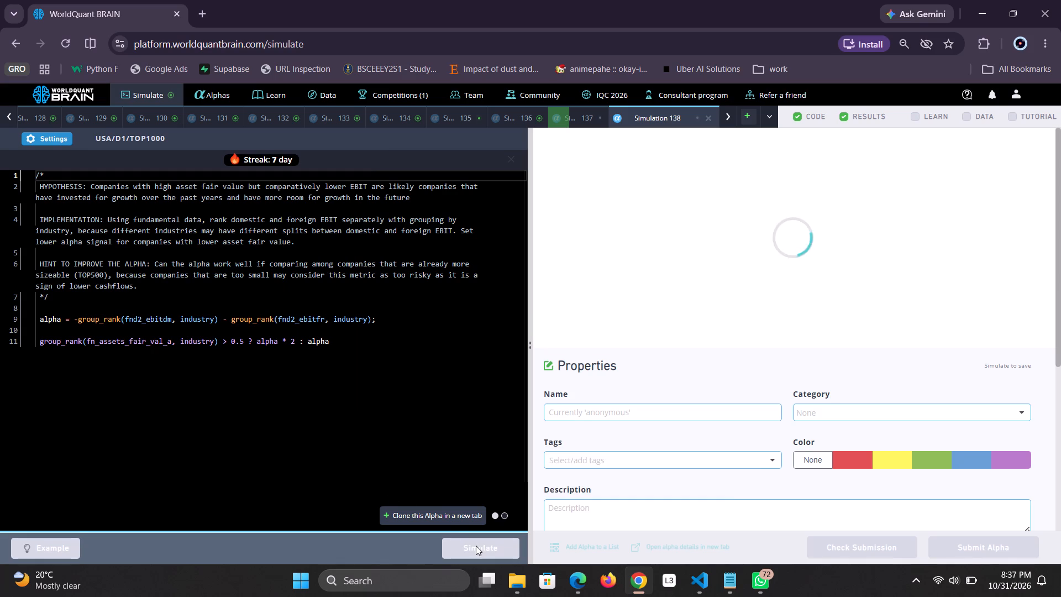
Clone the asset fair value and EBIT group_rank alpha into a new simulation tab and simulate it with delay 0.
left_click(435, 512)
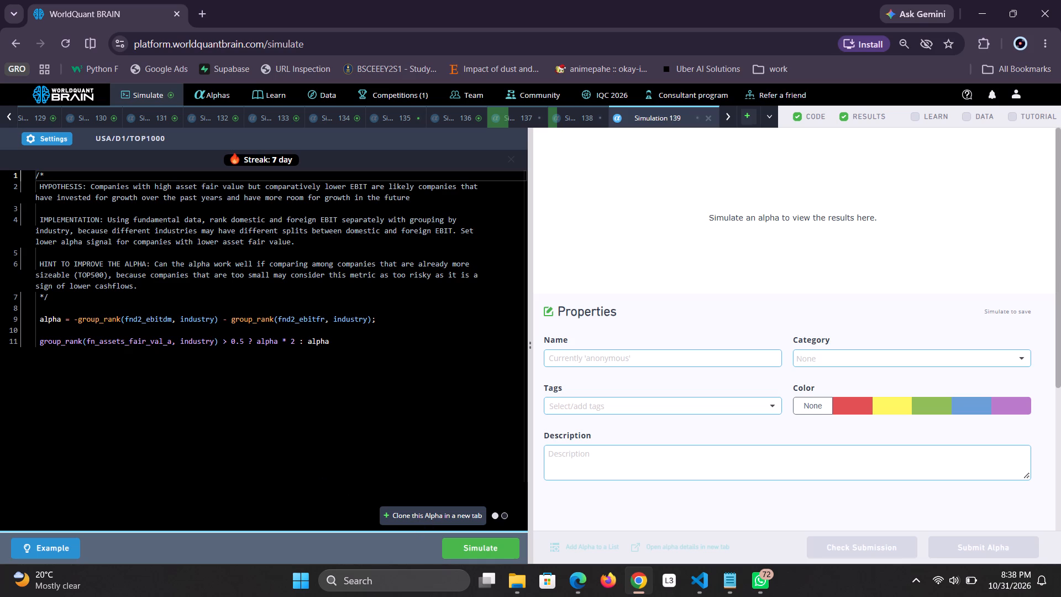
left_click(64, 147)
left_click(55, 137)
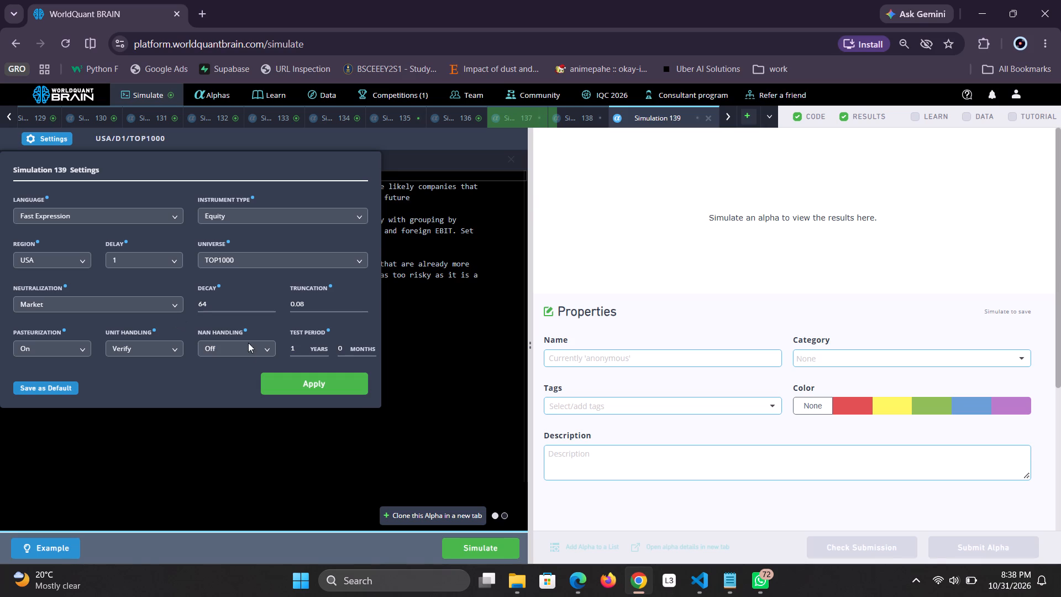
left_click(149, 258)
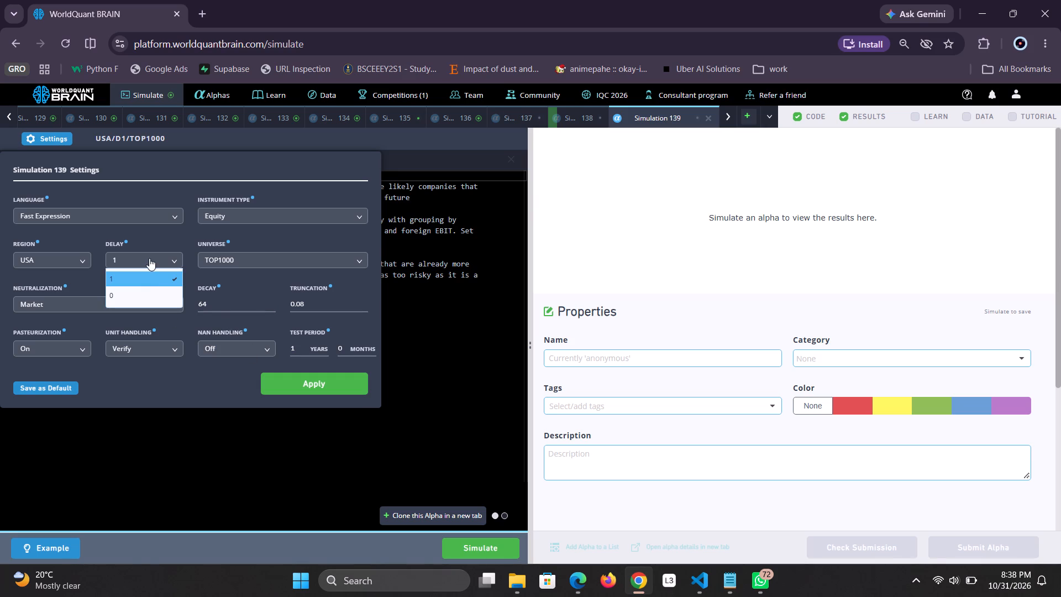
left_click(162, 296)
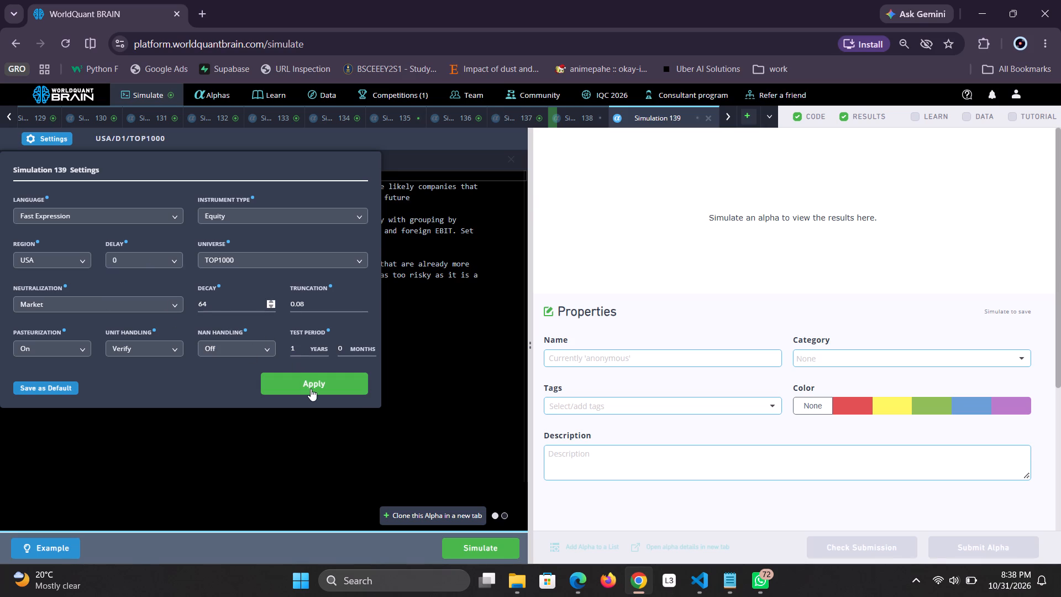
left_click(311, 389)
left_click(479, 547)
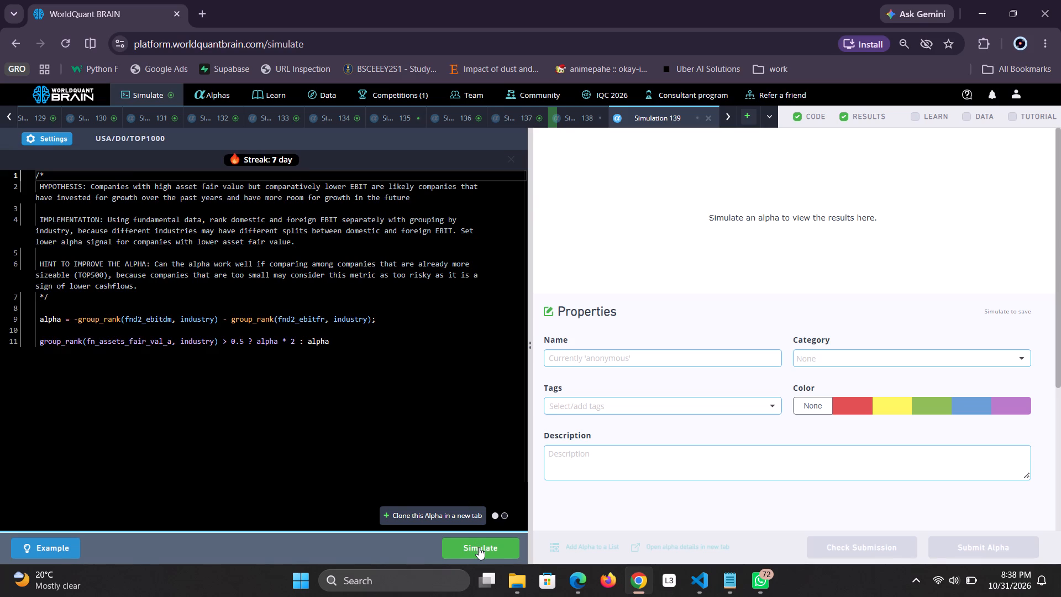
Clone the asset fair value and EBIT alpha into a new simulation tab and replace its code with the zscore(cash_st / debt_st) example.
left_click(423, 520)
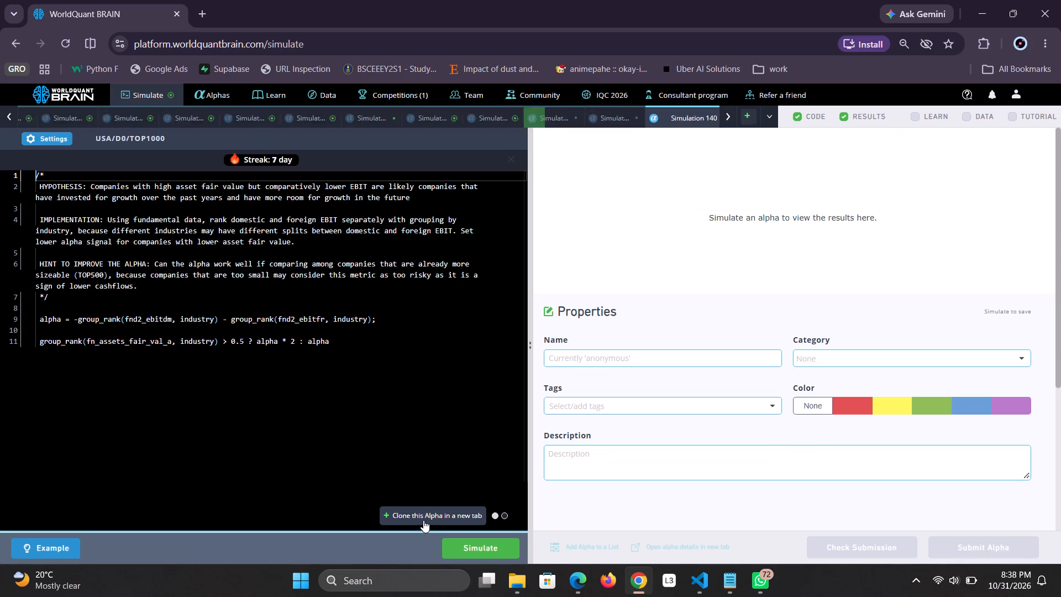
left_click(50, 554)
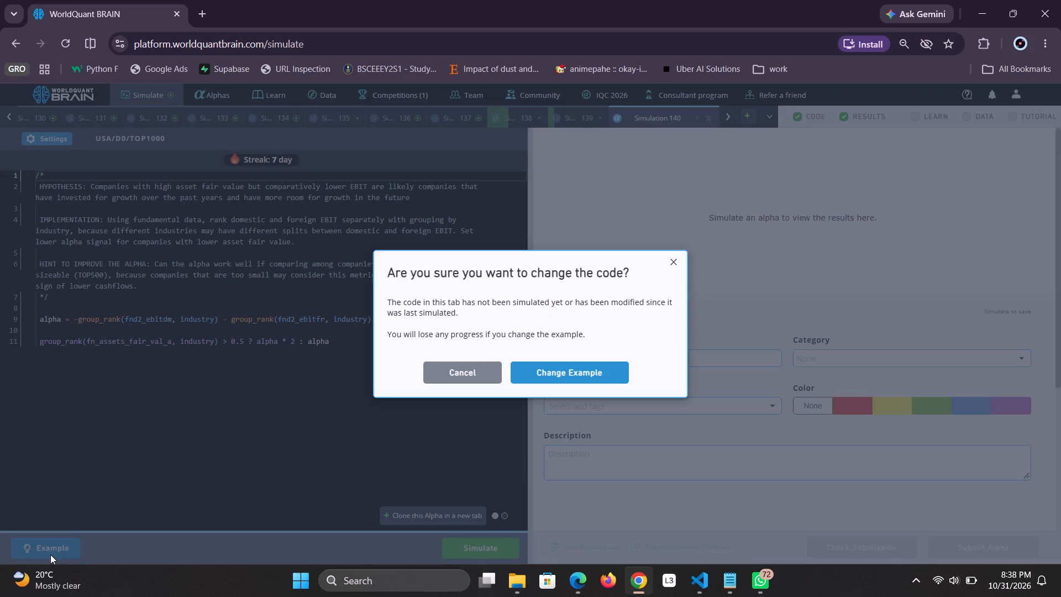
left_click(550, 378)
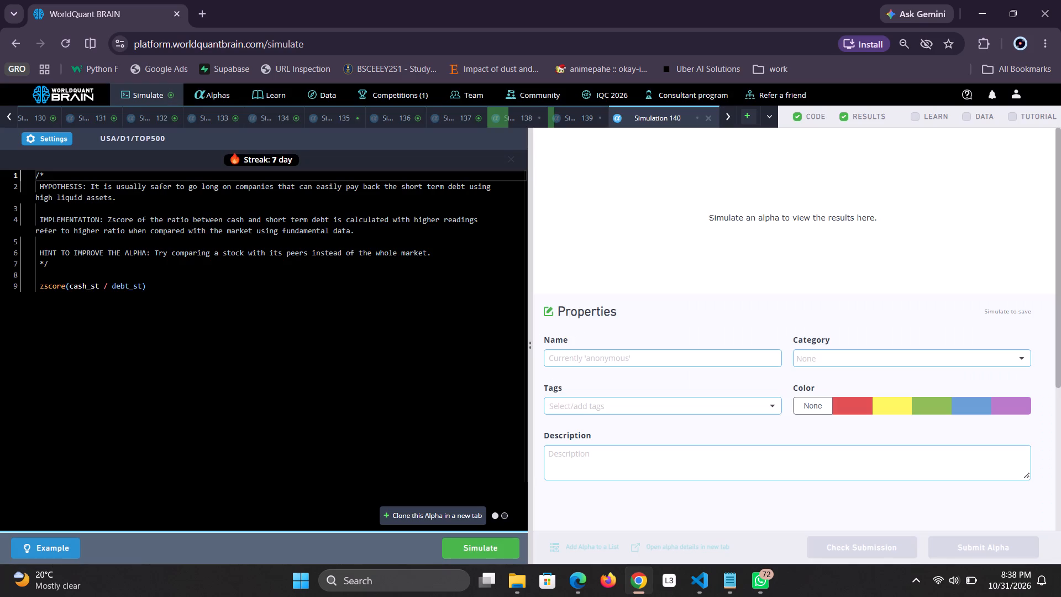
Try to simulate the cash to short-term debt zscore alpha with delay 0.
left_click(44, 142)
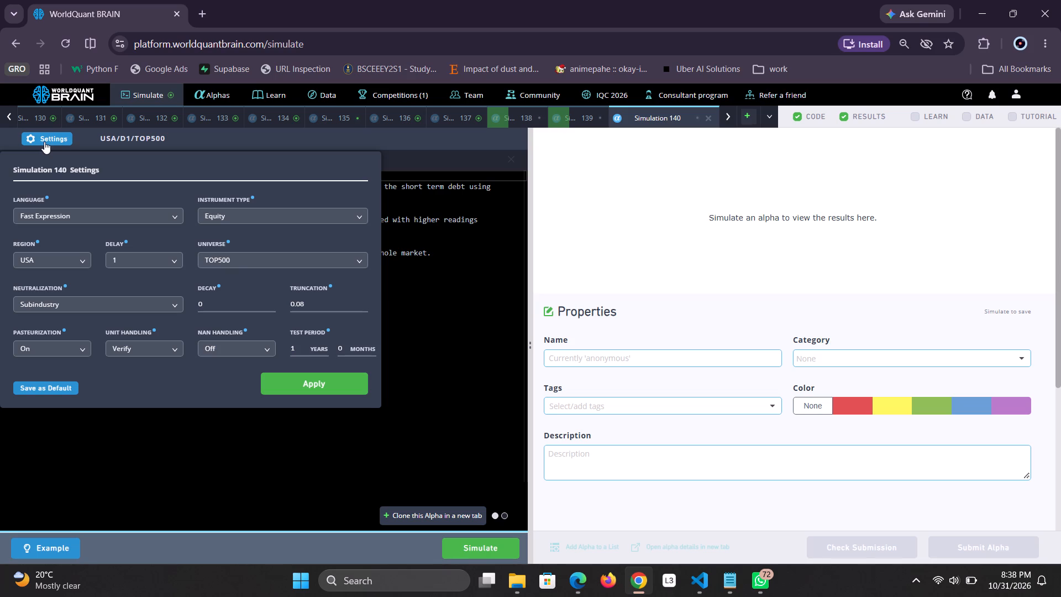
left_click(158, 256)
left_click(162, 287)
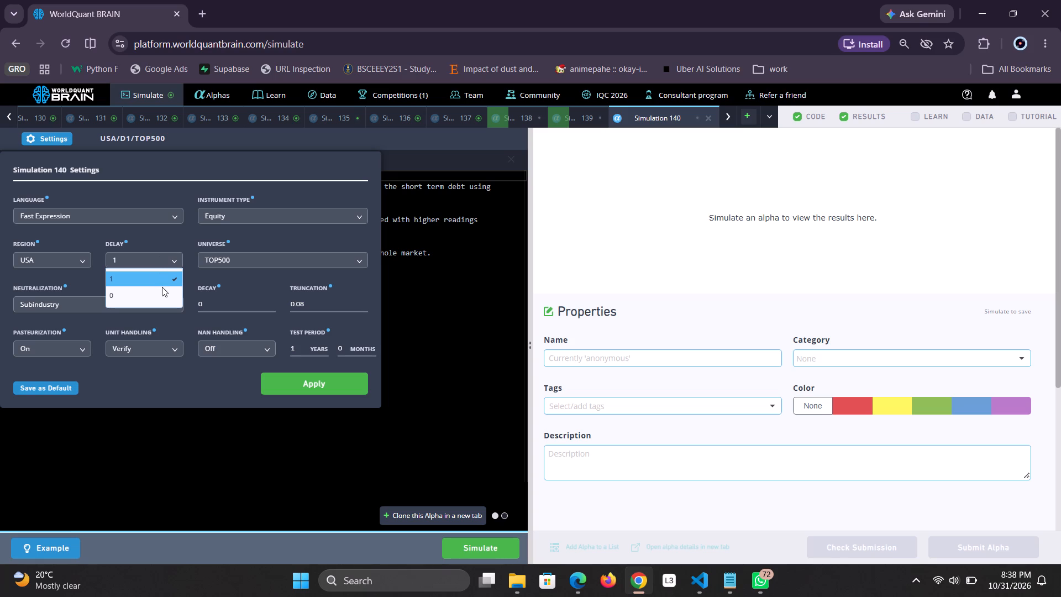
left_click(162, 293)
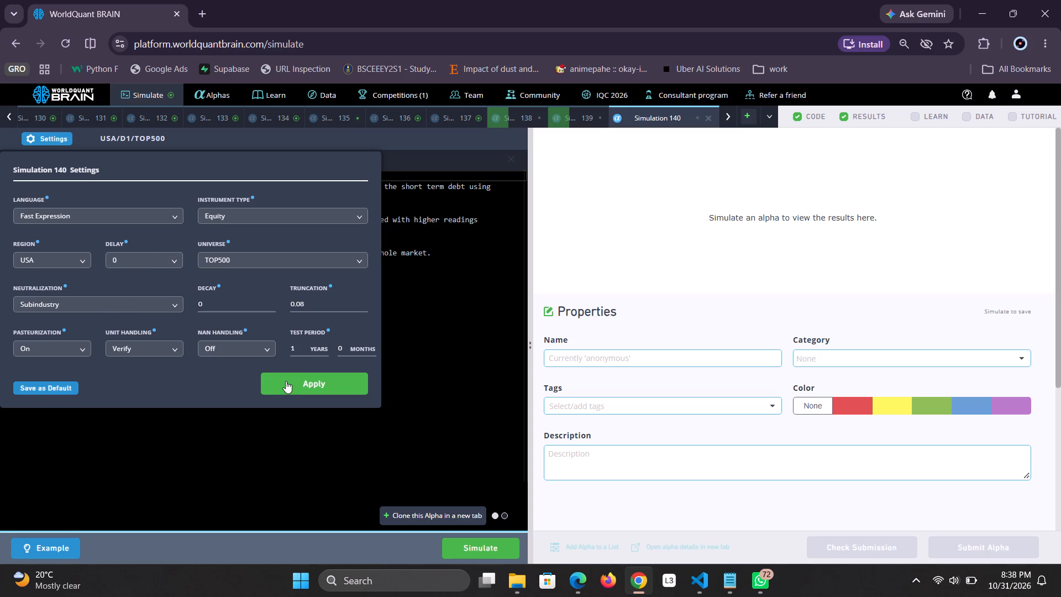
left_click(286, 381)
left_click(504, 546)
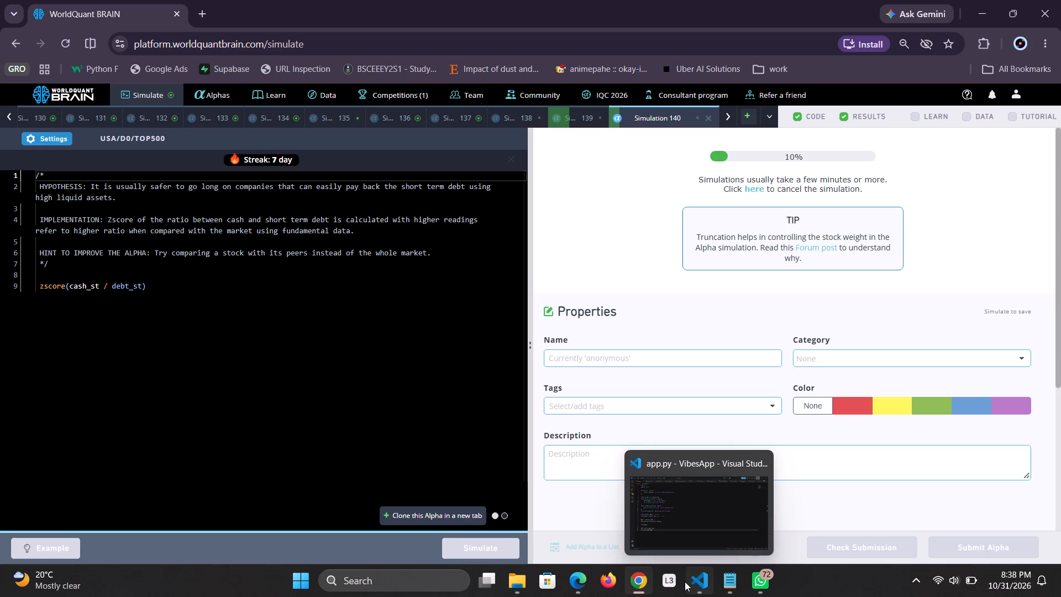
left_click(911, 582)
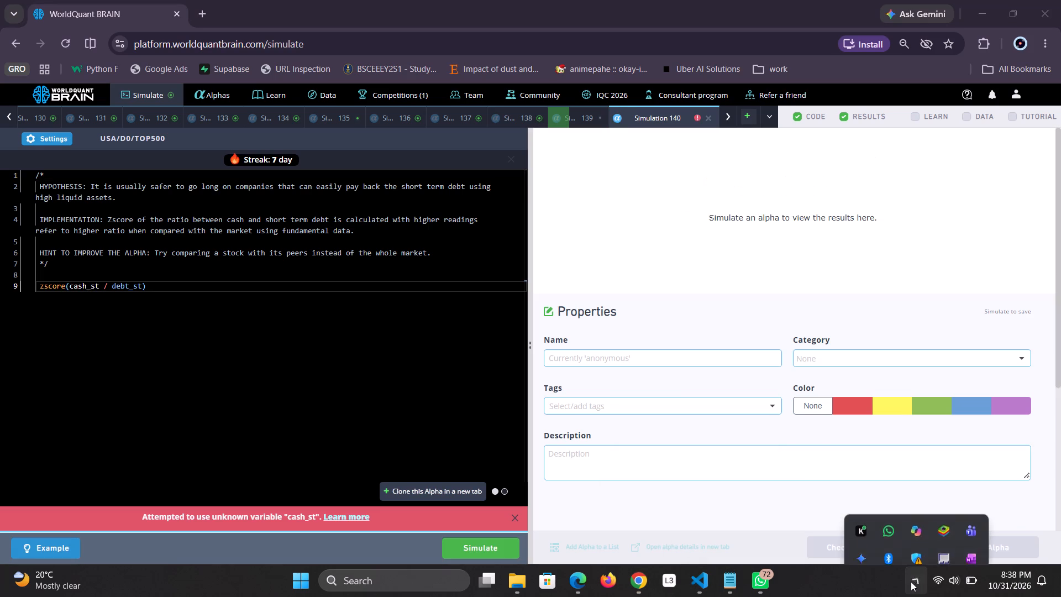
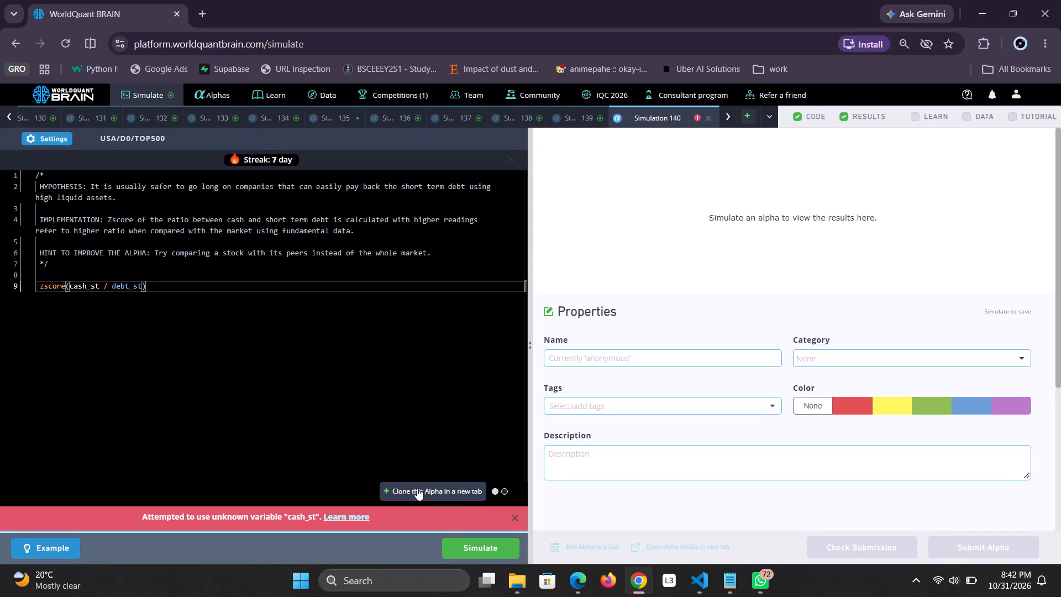
Replace the alpha code with the social media sentiment volume example -scl12_buzz.
left_click(73, 552)
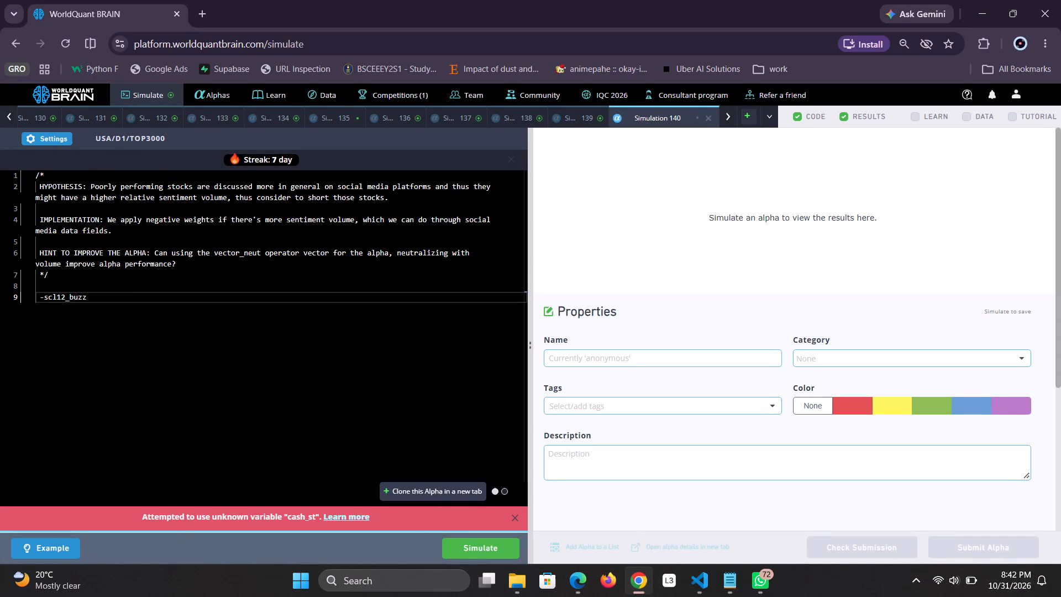
Simulate the -scl12_buzz alpha with universe TOP1000, delay 0 and decay 65.
left_click(44, 140)
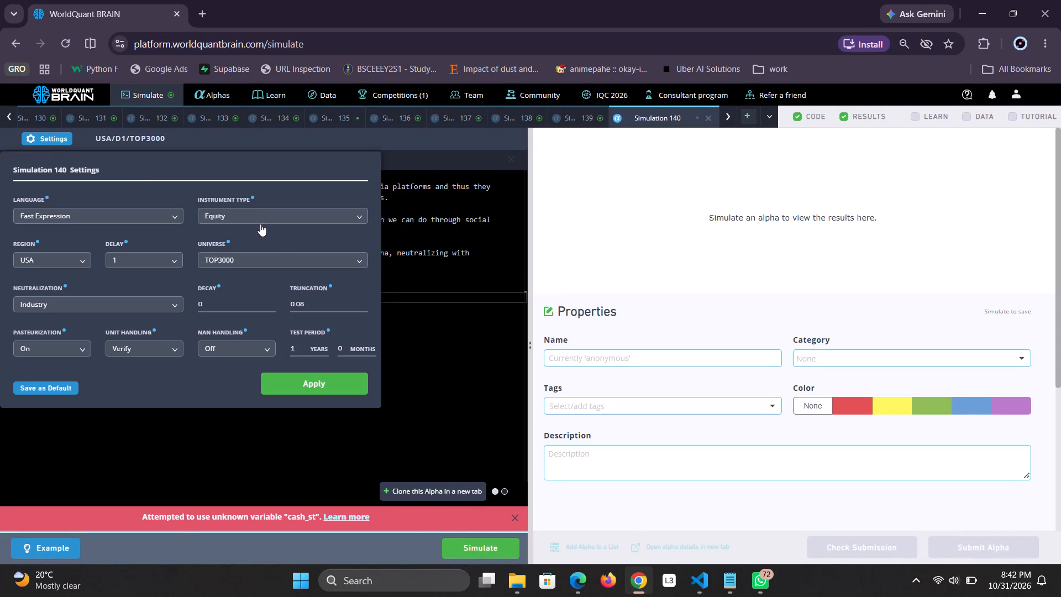
left_click(275, 263)
left_click(272, 317)
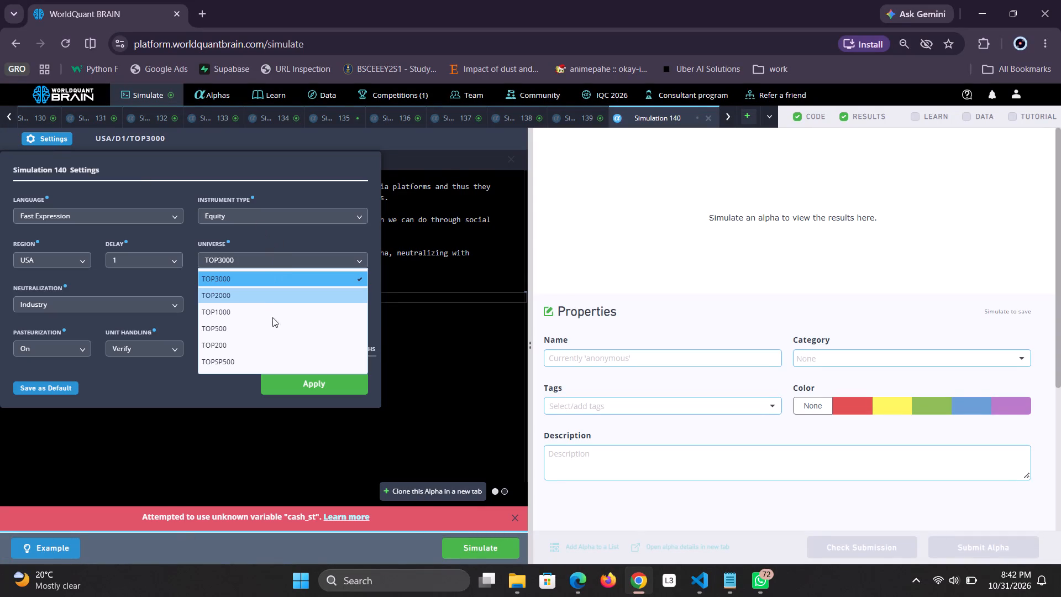
left_click(171, 263)
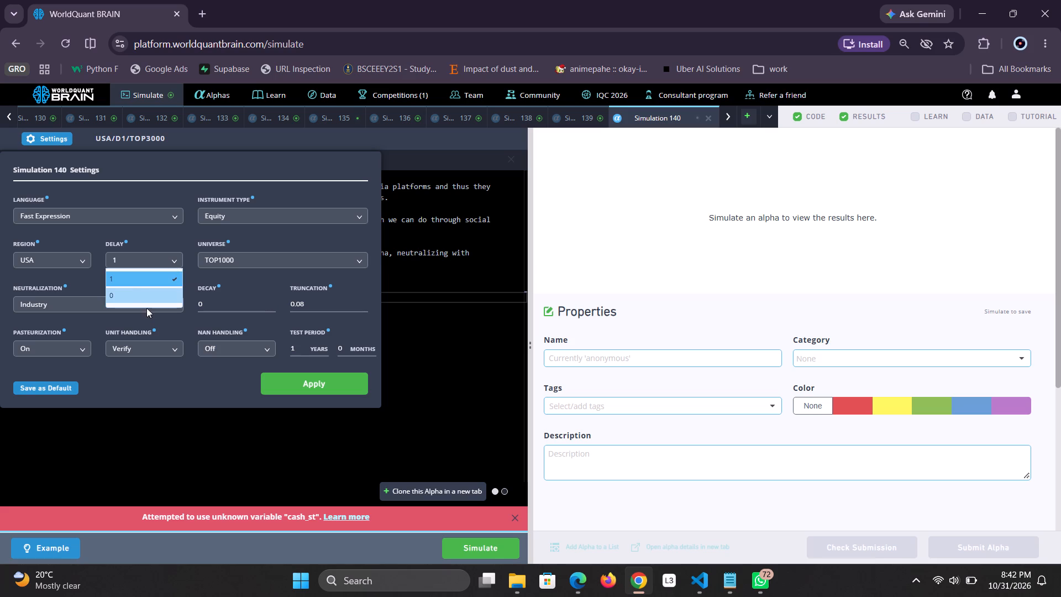
left_click(131, 289)
left_click(234, 298)
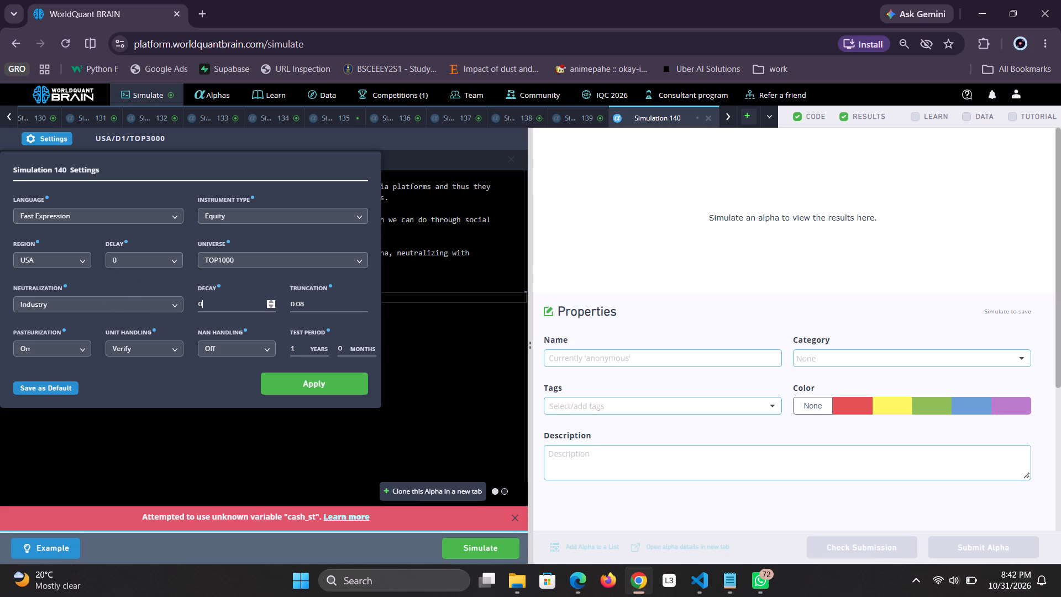
key("BackSpace")
key("i")
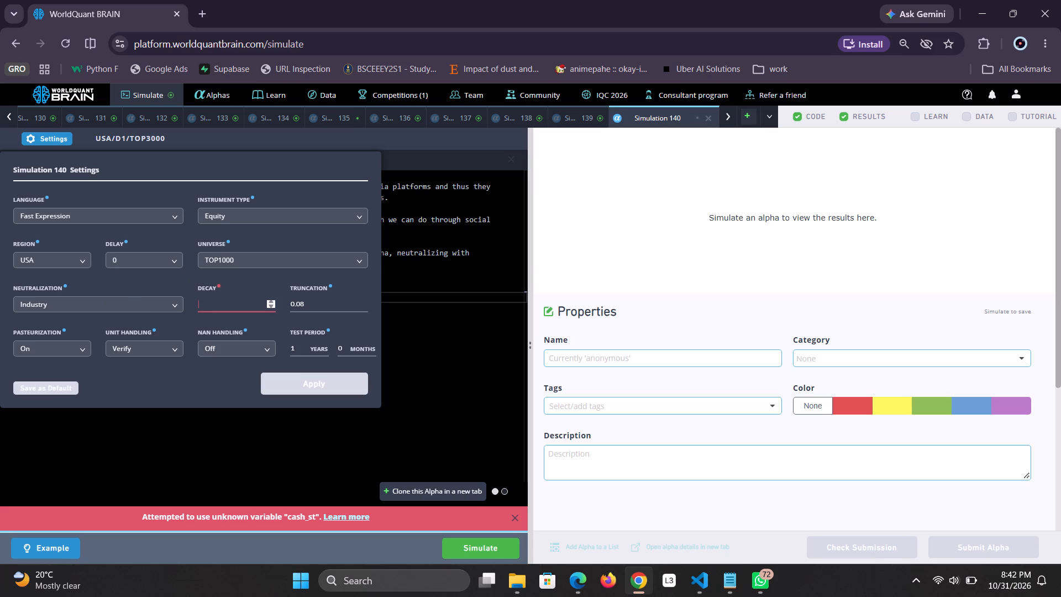
type("65")
left_click(285, 379)
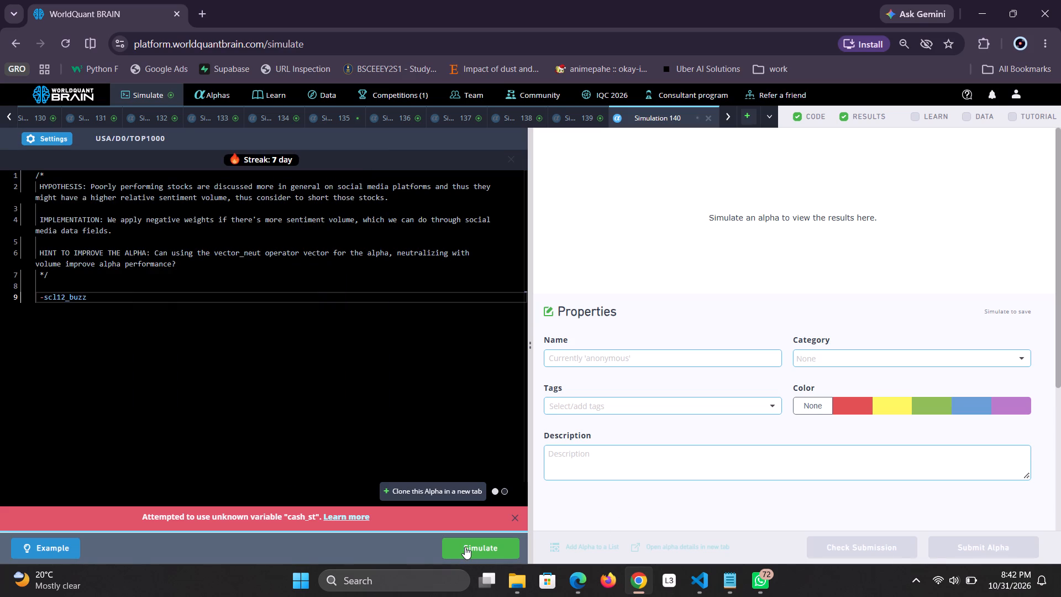
left_click(465, 547)
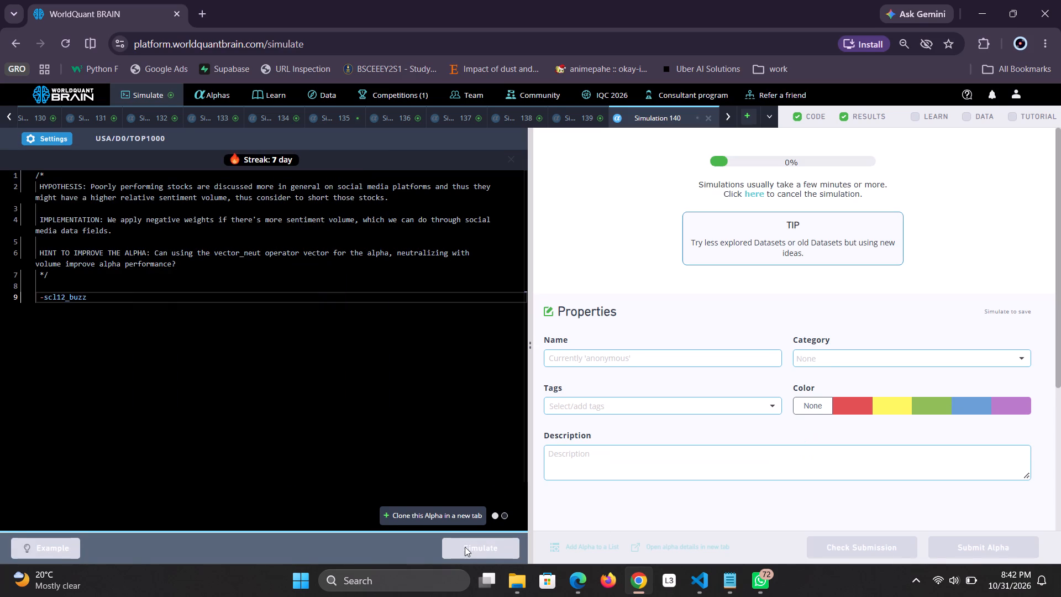